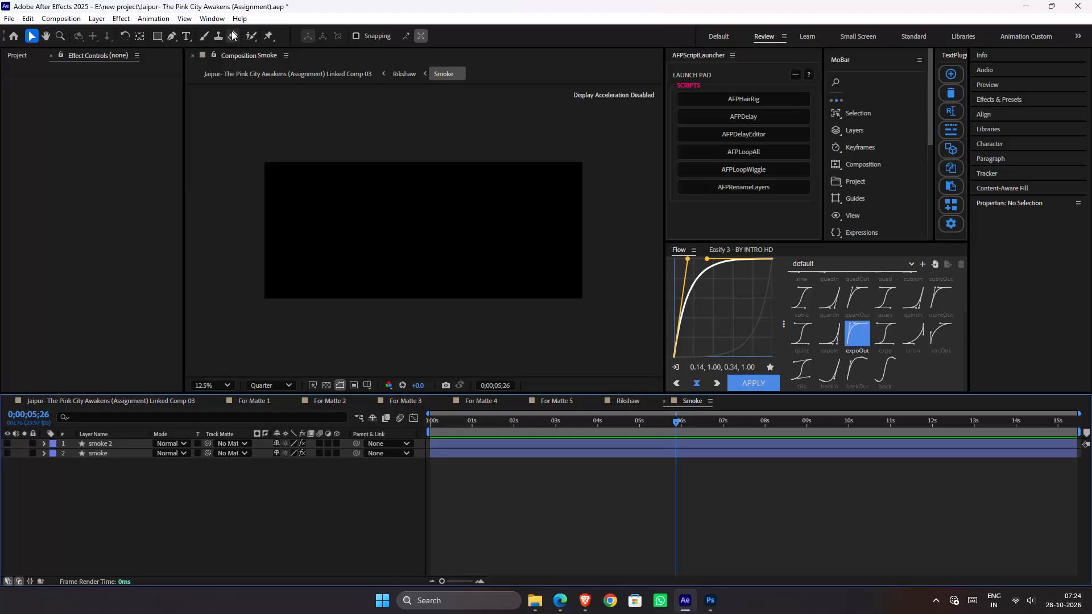
# Choose the Ellipse tool with no layer selected and set the shape stroke to None.
pyautogui.doubleClick(159, 36)
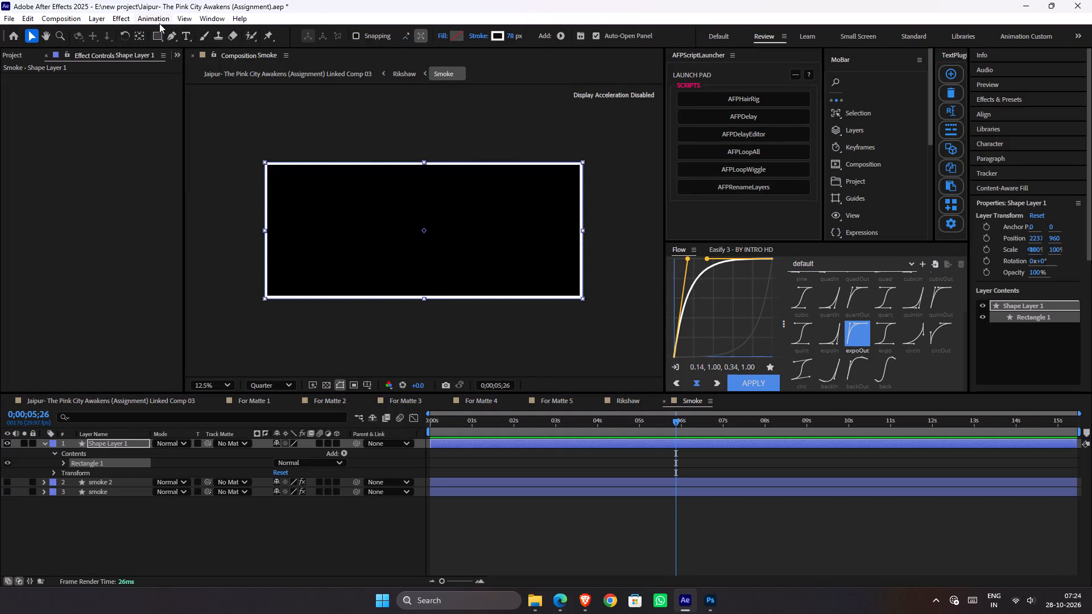
pyautogui.hotkey('ctrl', 'z')
pyautogui.moveTo(160, 37); pyautogui.dragTo(188, 60)
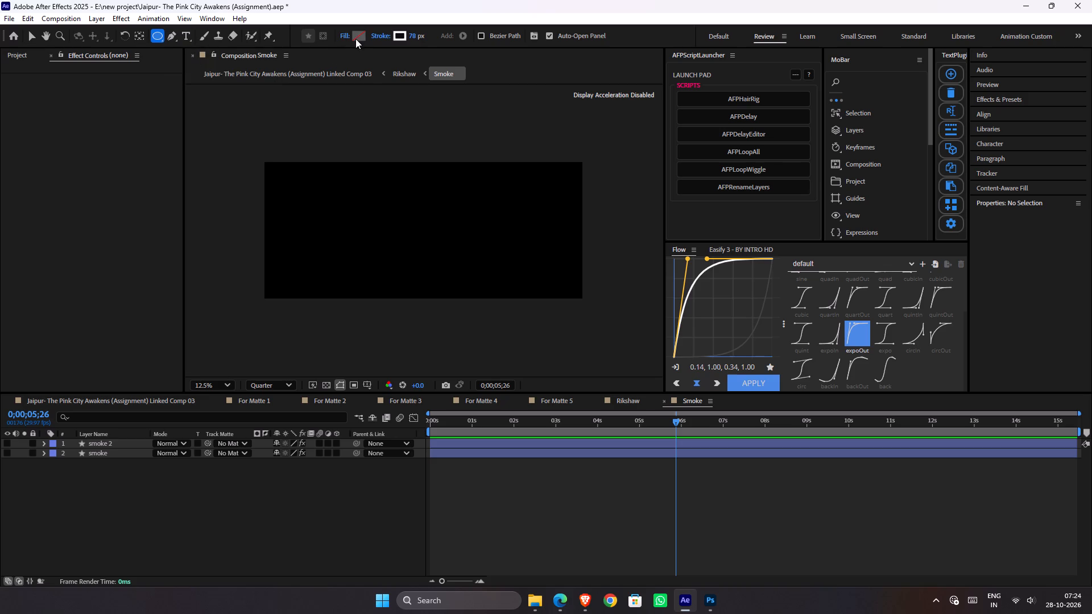
pyautogui.click(384, 37)
pyautogui.click(486, 267)
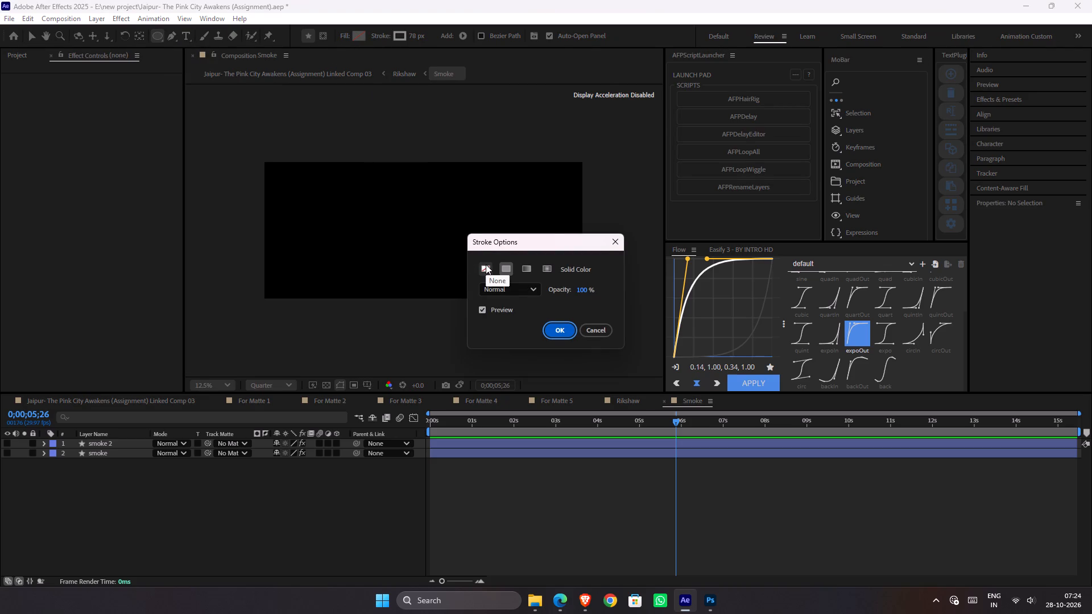
pyautogui.click(552, 329)
# Set the shape fill to the golden yellow D2A325.
pyautogui.click(359, 34)
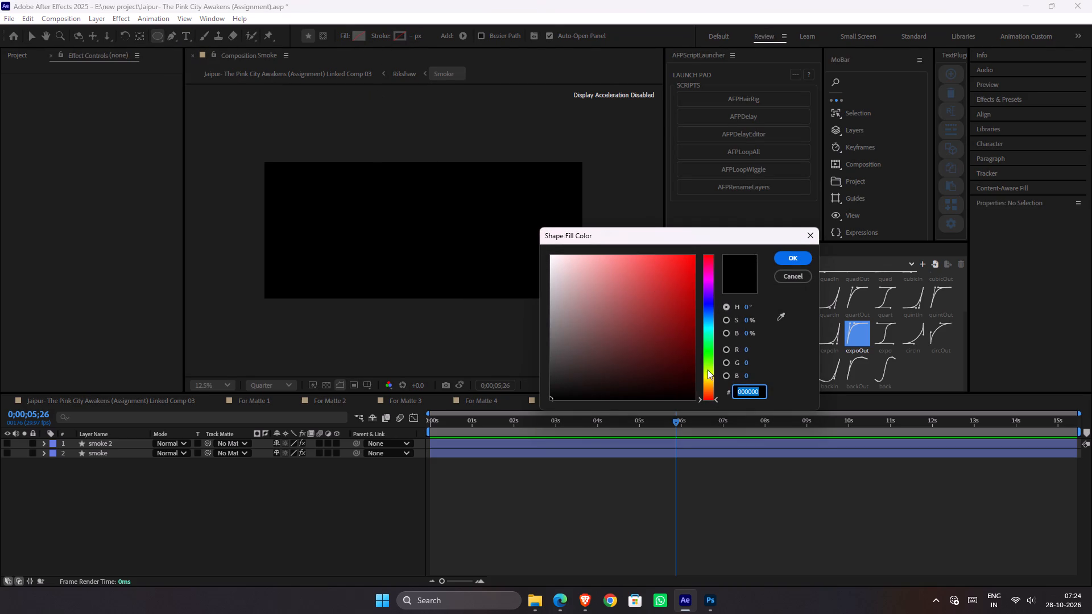
pyautogui.moveTo(711, 374); pyautogui.dragTo(715, 382)
pyautogui.moveTo(684, 297); pyautogui.dragTo(688, 261)
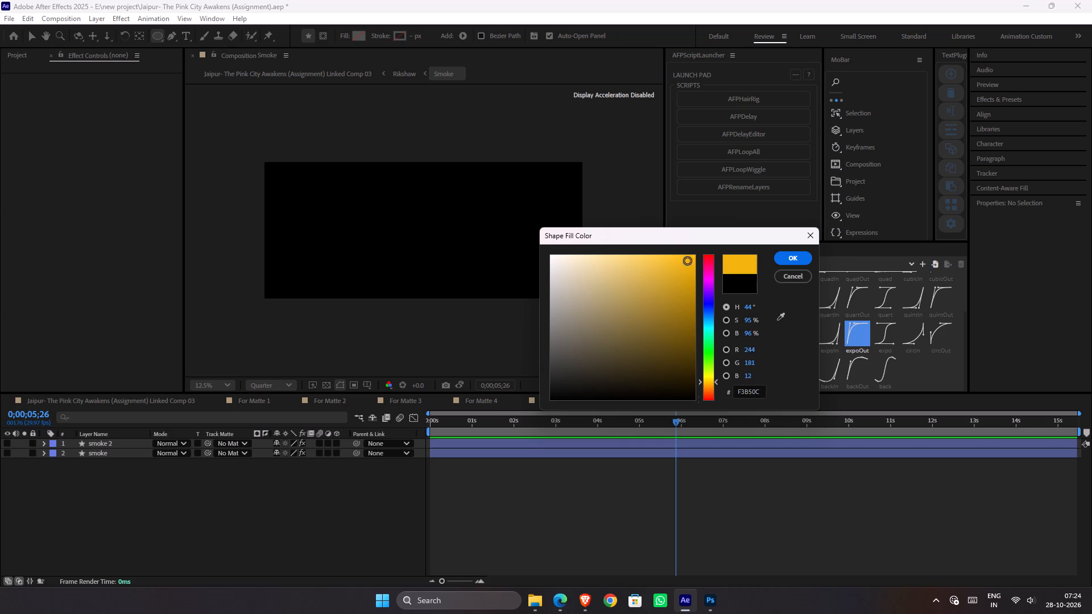
pyautogui.moveTo(688, 261); pyautogui.dragTo(669, 280)
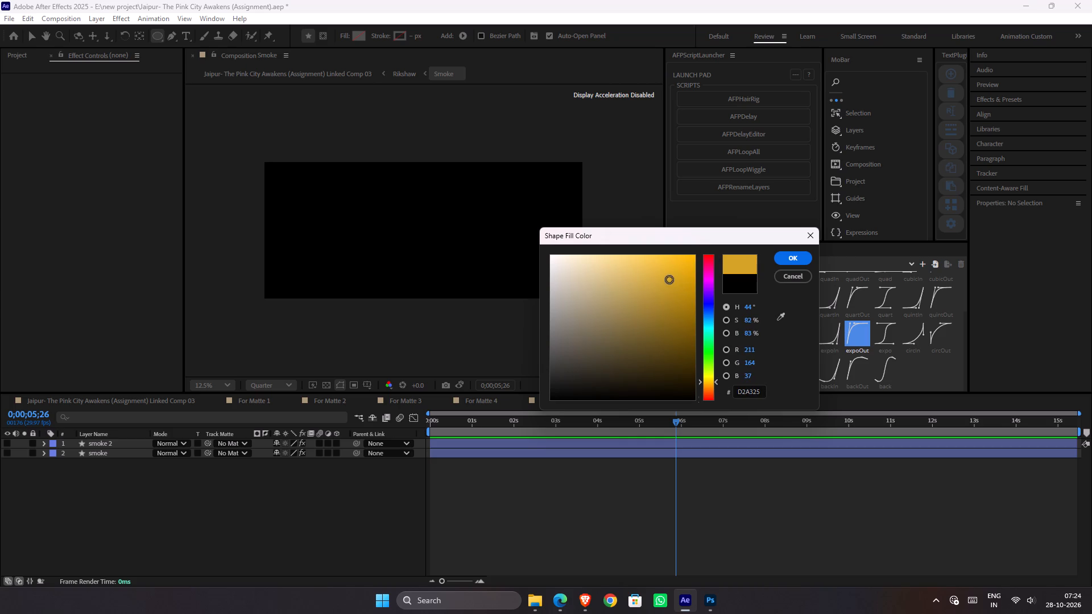
pyautogui.moveTo(669, 280); pyautogui.dragTo(670, 279)
pyautogui.click(797, 259)
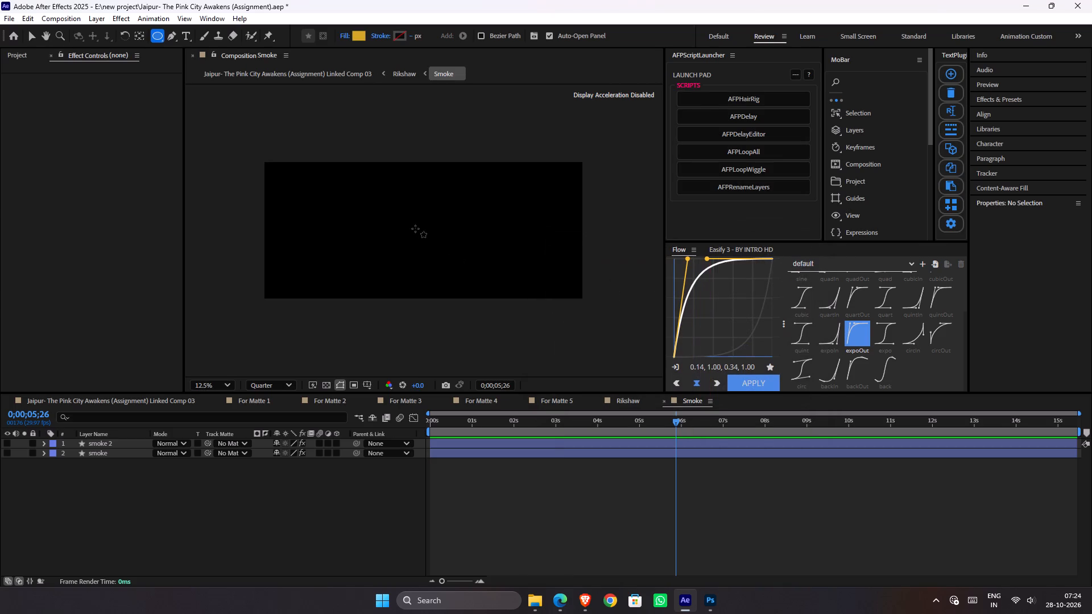
# Draw a small filled circle in the lower-left part of the Smoke composition as a new shape layer.
pyautogui.moveTo(363, 258); pyautogui.dragTo(366, 259)
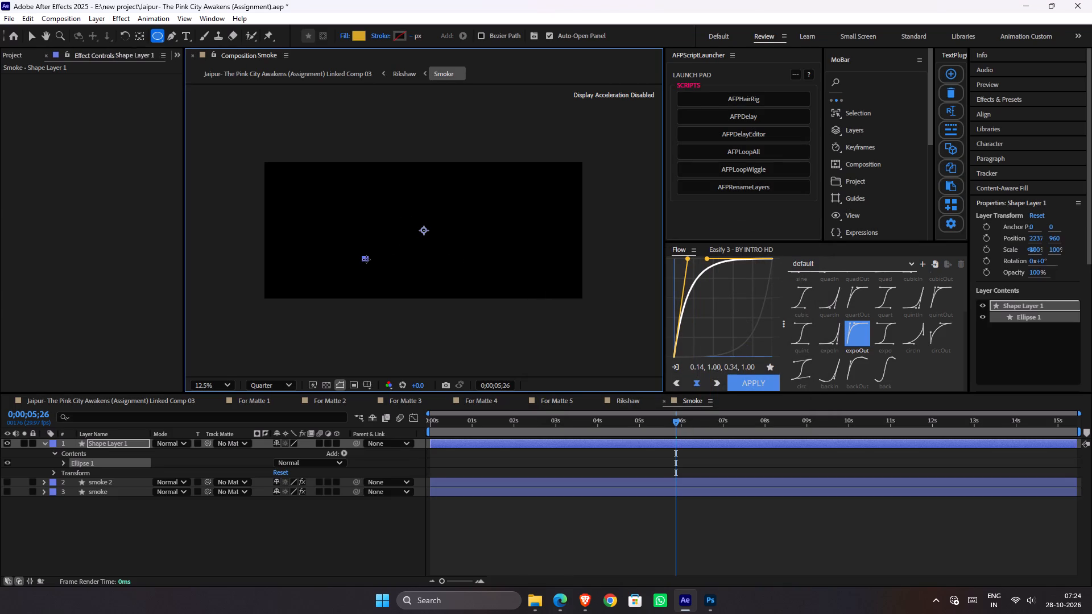
pyautogui.moveTo(366, 259); pyautogui.dragTo(380, 275)
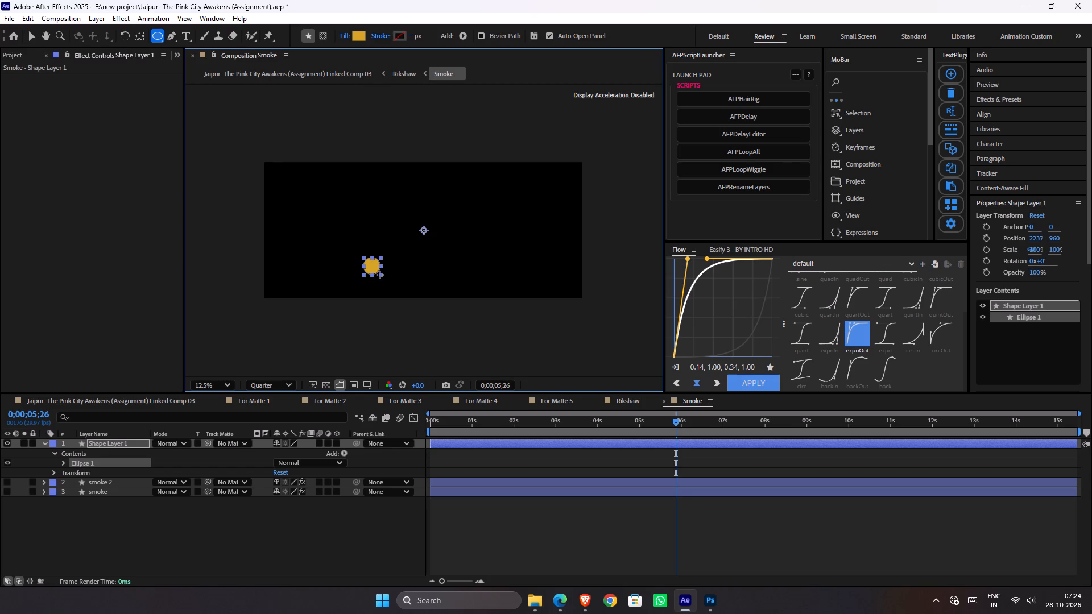
pyautogui.moveTo(380, 275); pyautogui.dragTo(373, 273)
pyautogui.scroll(1, 375, 263)
pyautogui.scroll(-1, 375, 268)
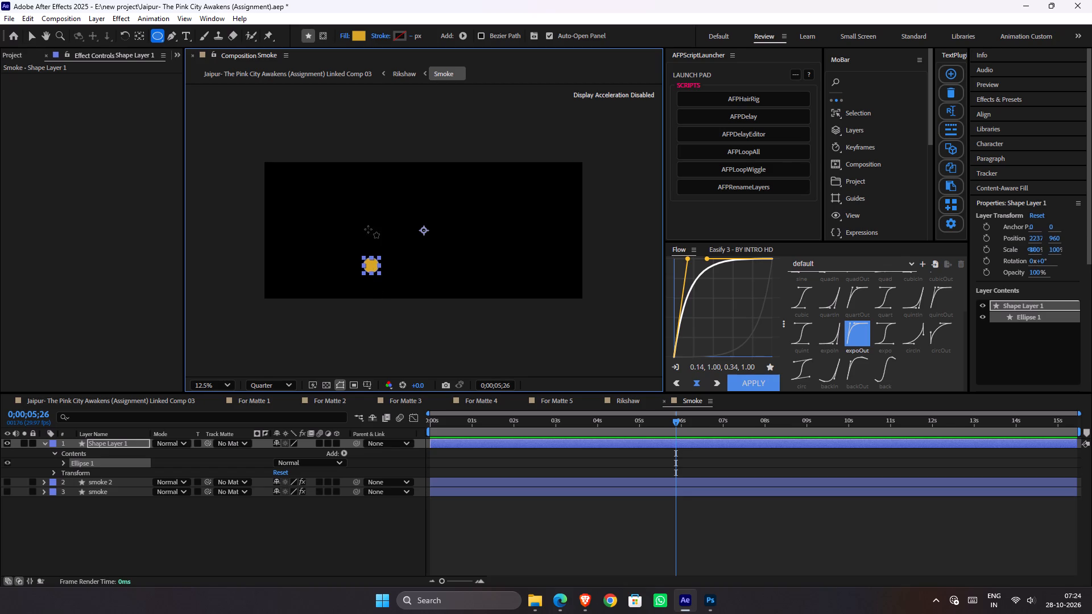
# Show the circle layer's Position and Scale properties and set the current time to 0;00;00;00.
pyautogui.press('p')
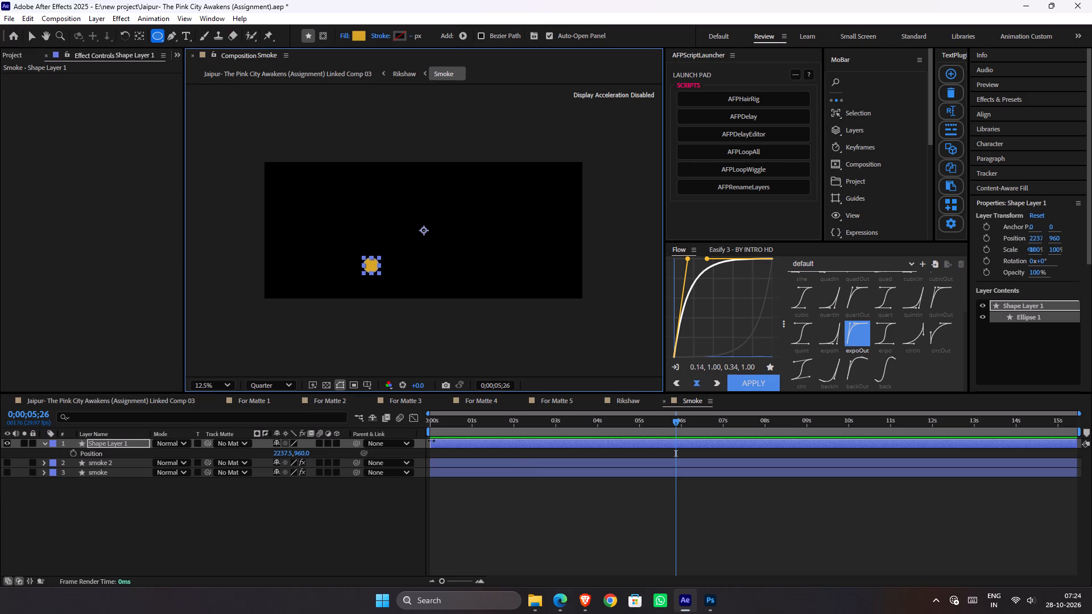
pyautogui.moveTo(448, 425); pyautogui.dragTo(411, 436)
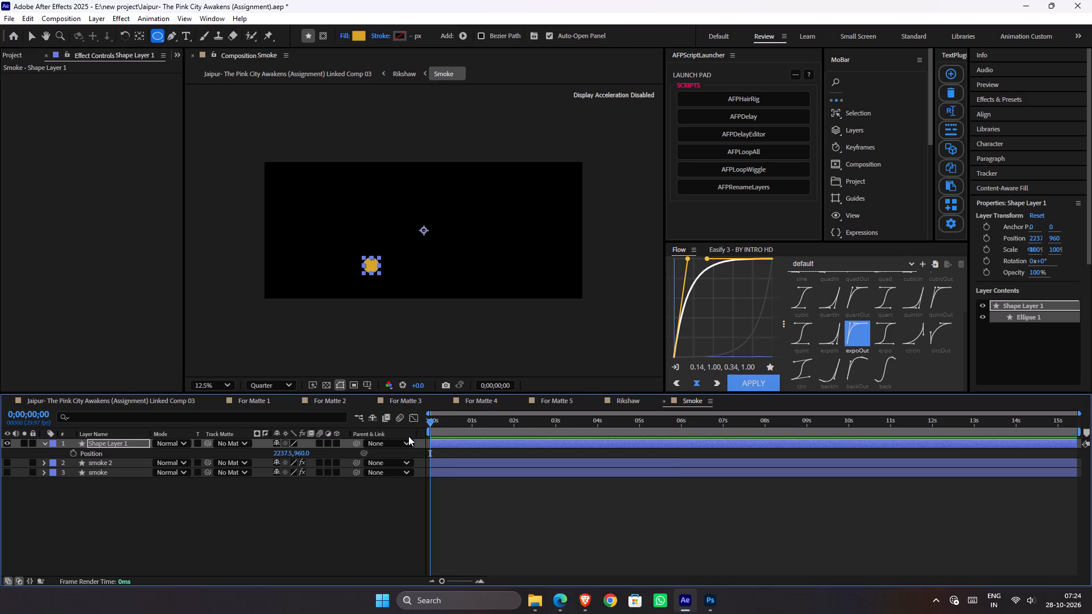
pyautogui.hotkey('shift', 's')
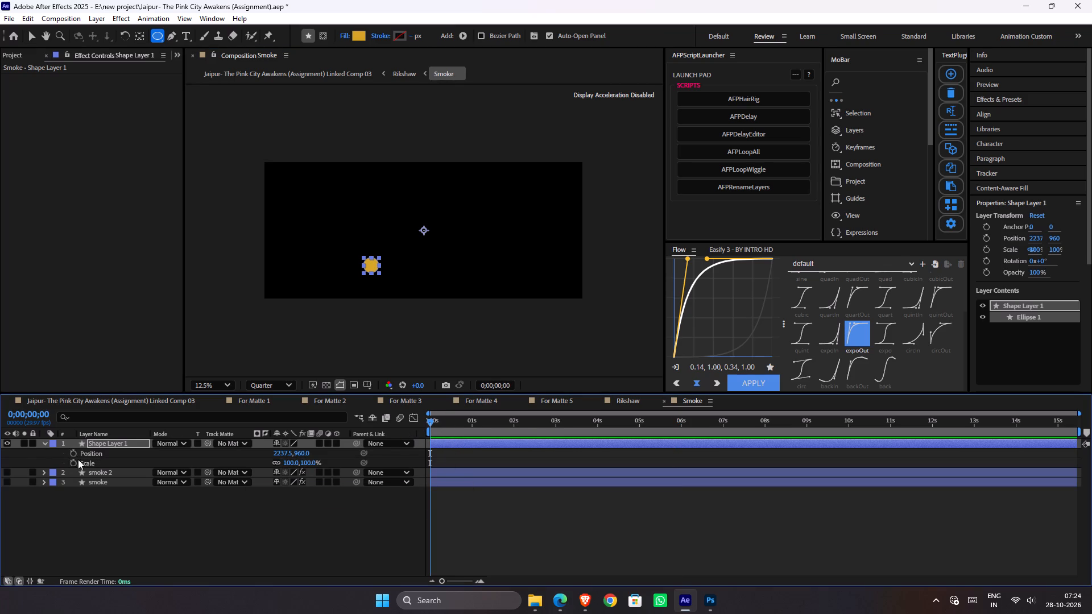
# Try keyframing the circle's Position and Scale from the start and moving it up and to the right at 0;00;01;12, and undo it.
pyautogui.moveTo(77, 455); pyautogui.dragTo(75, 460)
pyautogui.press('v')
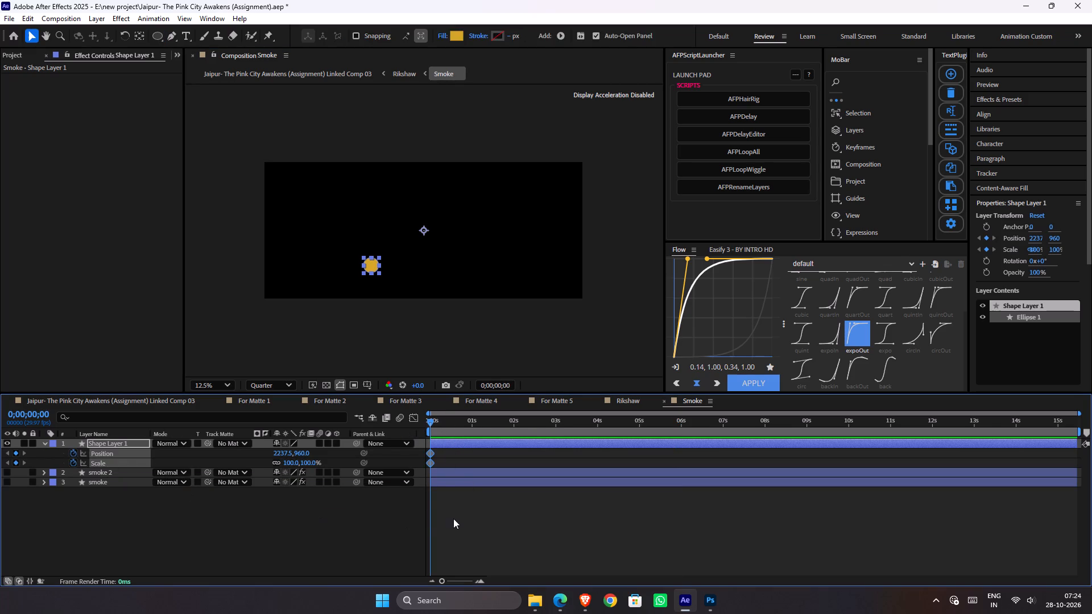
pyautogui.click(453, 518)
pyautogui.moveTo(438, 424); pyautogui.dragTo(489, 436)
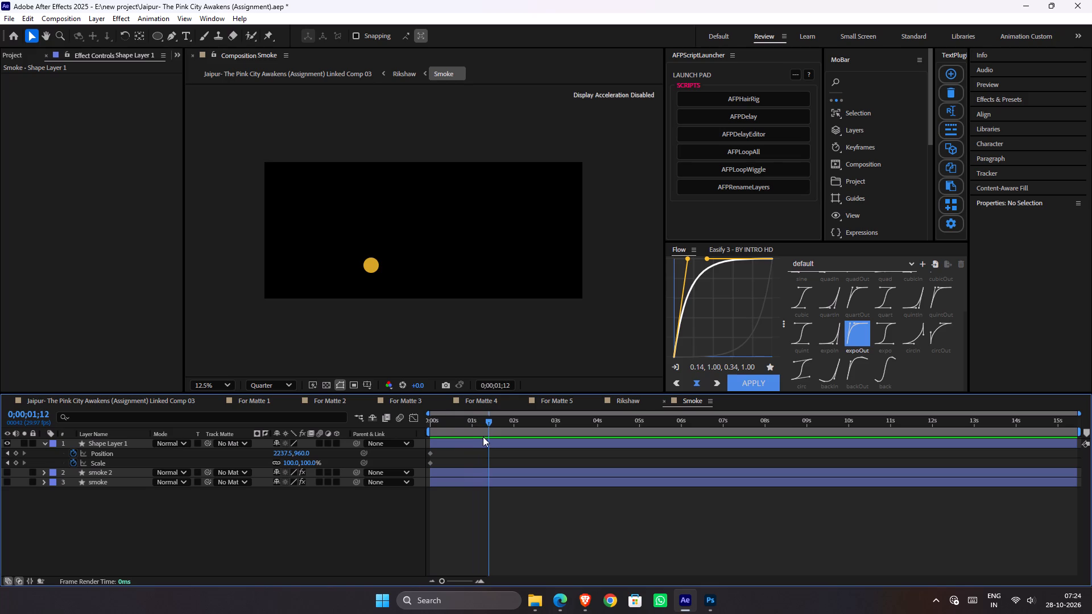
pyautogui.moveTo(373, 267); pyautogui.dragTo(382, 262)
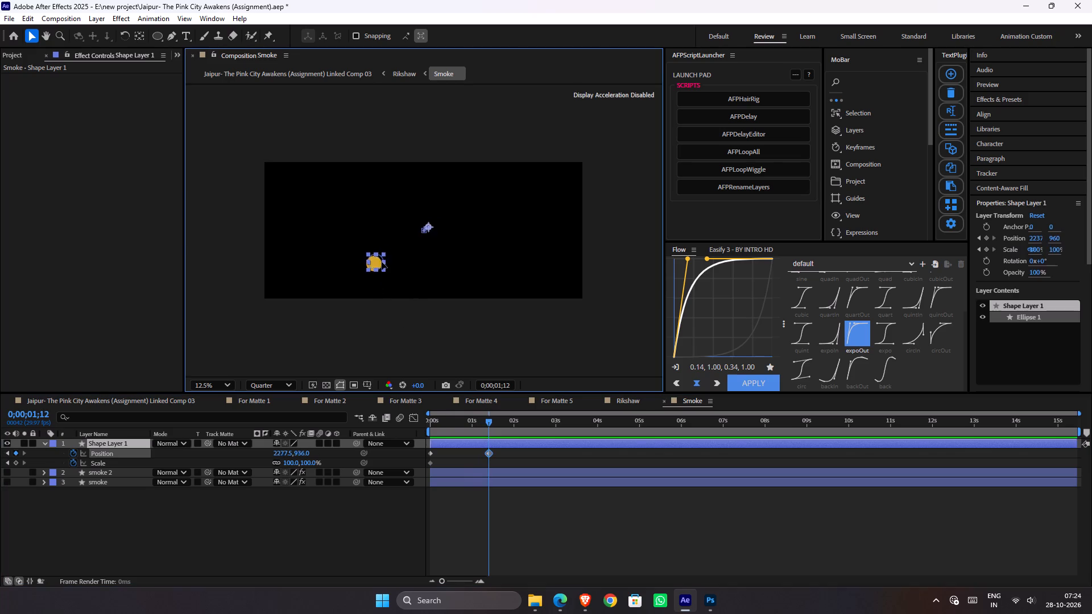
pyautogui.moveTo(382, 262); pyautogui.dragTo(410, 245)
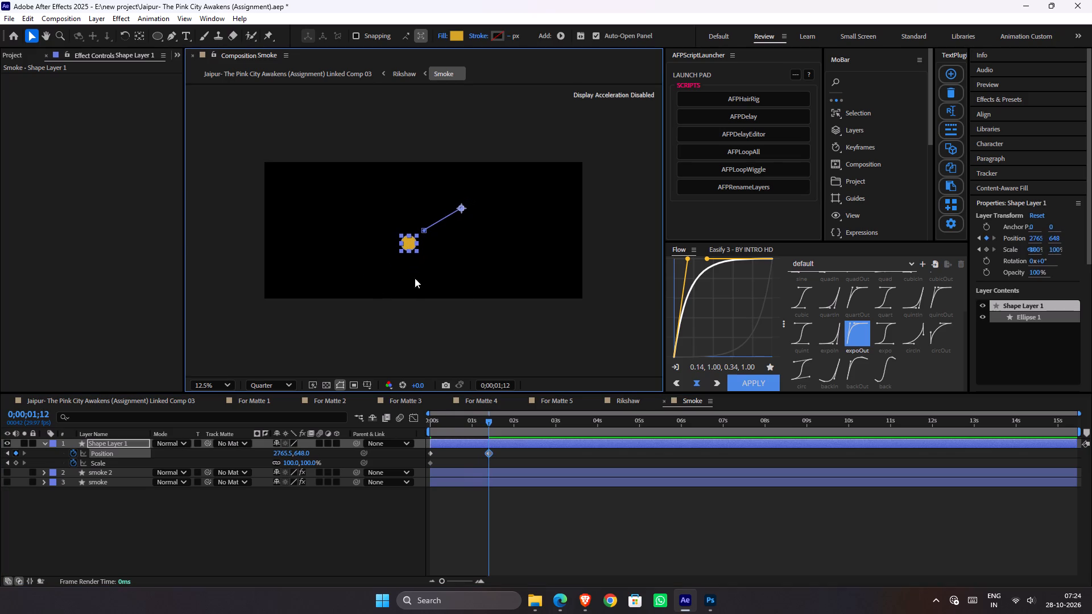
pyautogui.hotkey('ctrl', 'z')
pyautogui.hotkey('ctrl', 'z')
# Centre the shape layer's anchor point on the circle.
pyautogui.click(450, 441)
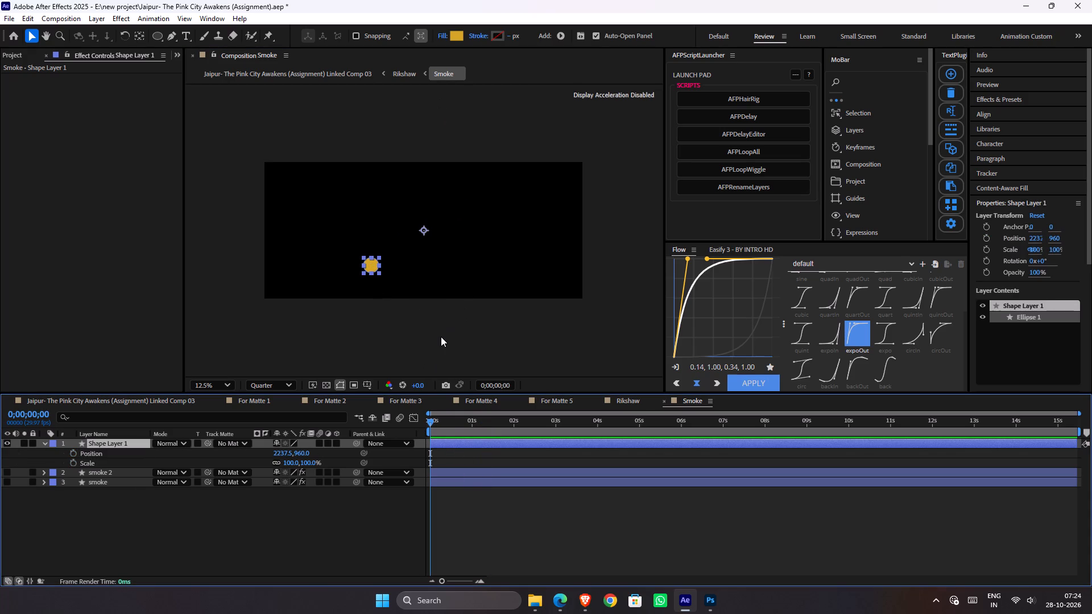
pyautogui.press('y')
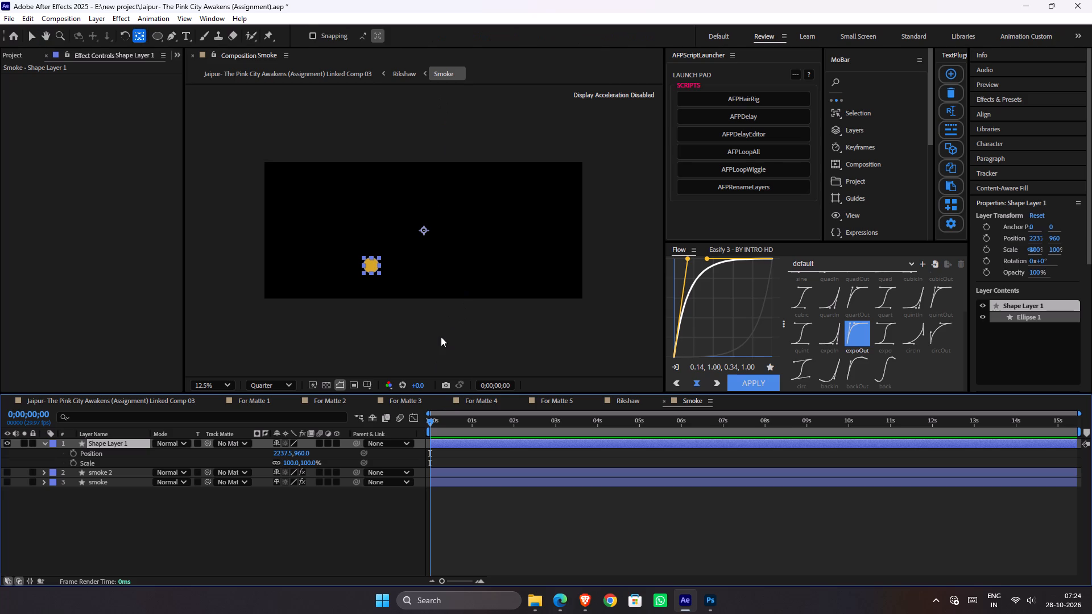
pyautogui.hotkey('ctrl', 'alt', 'Home')
pyautogui.press('v')
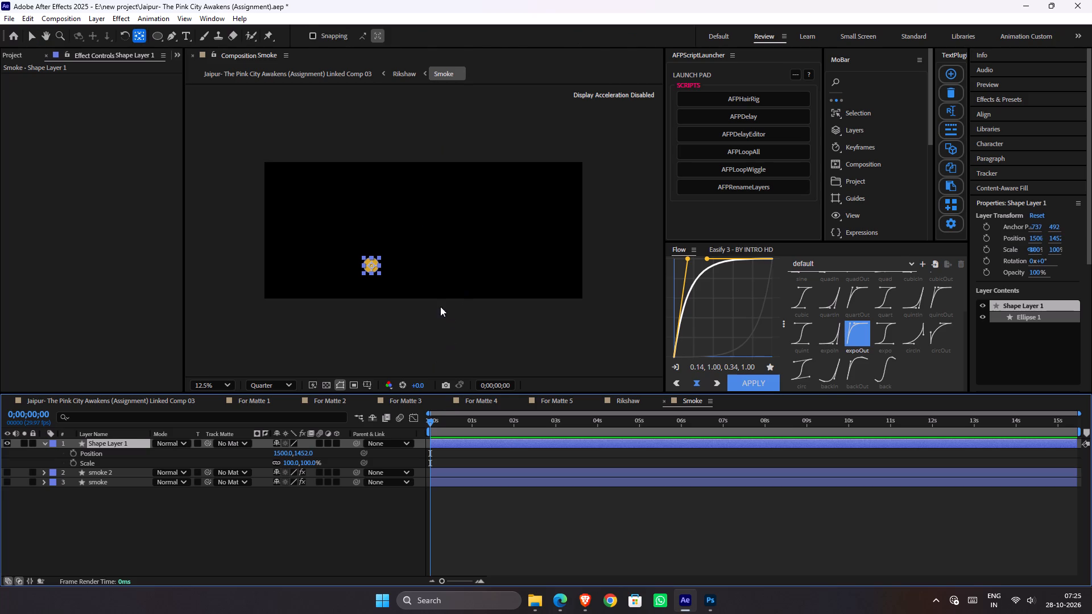
# Add Position and Scale keyframes to the circle layer at 0;00;00;00.
pyautogui.moveTo(72, 456); pyautogui.dragTo(71, 464)
# At 0;00;01;29, keyframe the circle near the composition's centre at about 2132, 948 with its scale at 226%.
pyautogui.moveTo(471, 421); pyautogui.dragTo(515, 431)
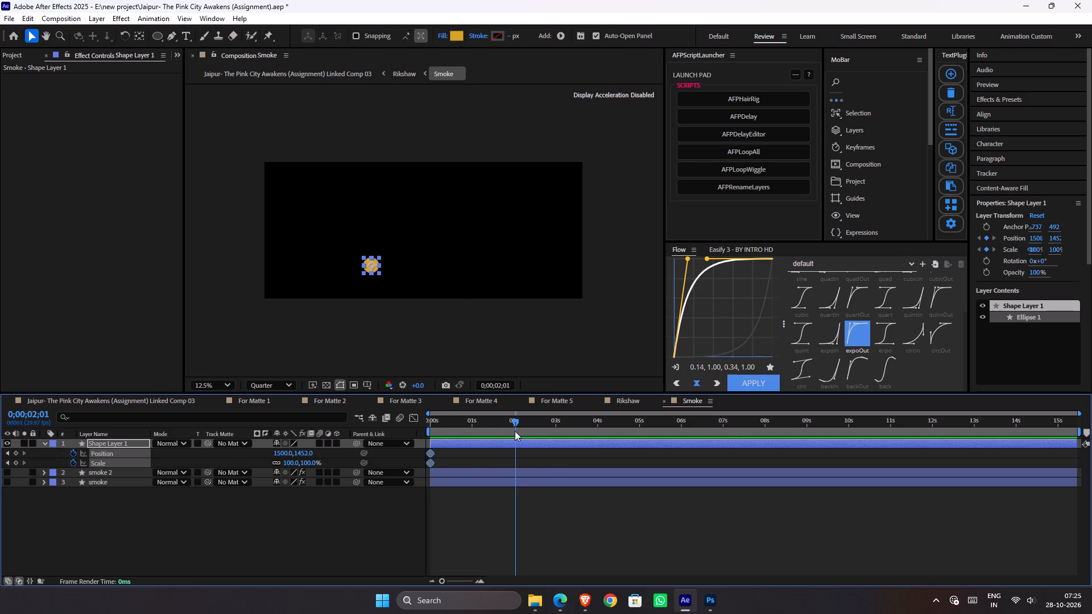
pyautogui.moveTo(515, 431); pyautogui.dragTo(512, 430)
pyautogui.moveTo(374, 269); pyautogui.dragTo(430, 221)
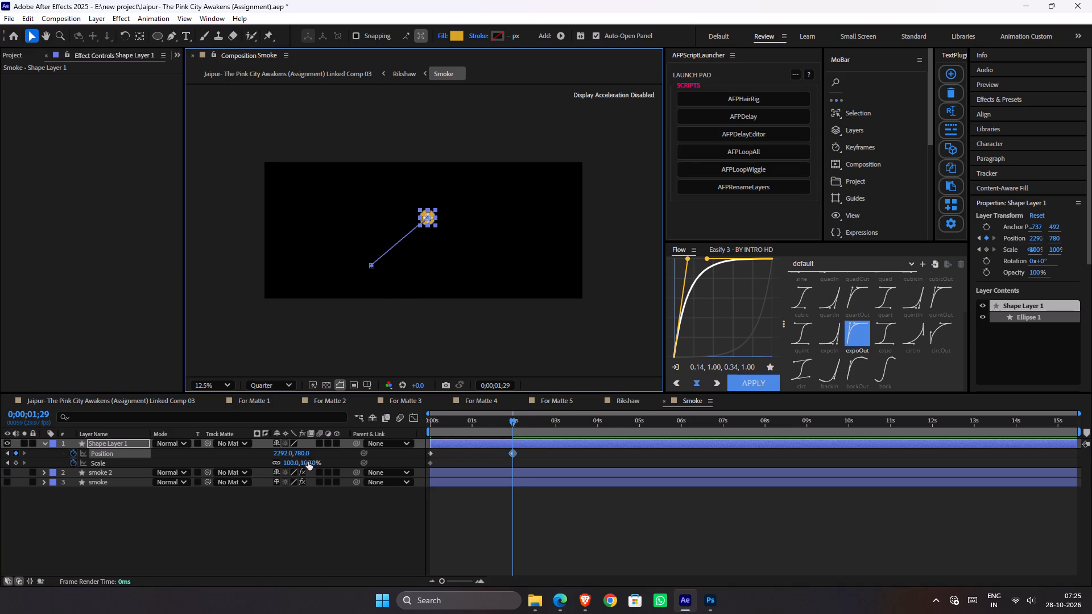
pyautogui.moveTo(308, 463); pyautogui.dragTo(369, 451)
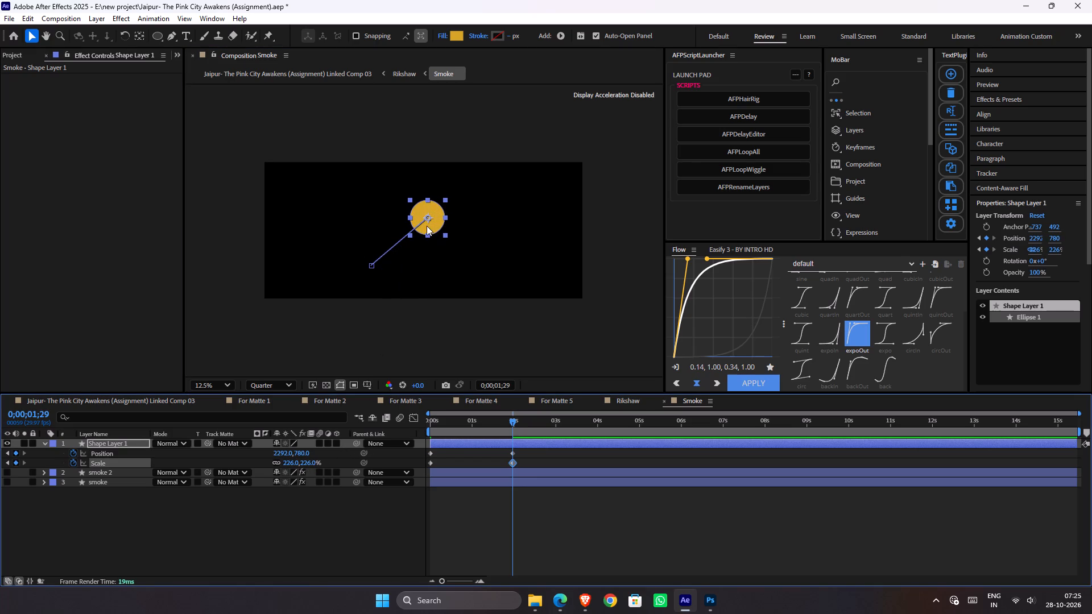
pyautogui.moveTo(427, 226); pyautogui.dragTo(416, 239)
# Bend the motion path between the first two Position keyframes into a downward-bowing curve with the Pen tool.
pyautogui.press('g')
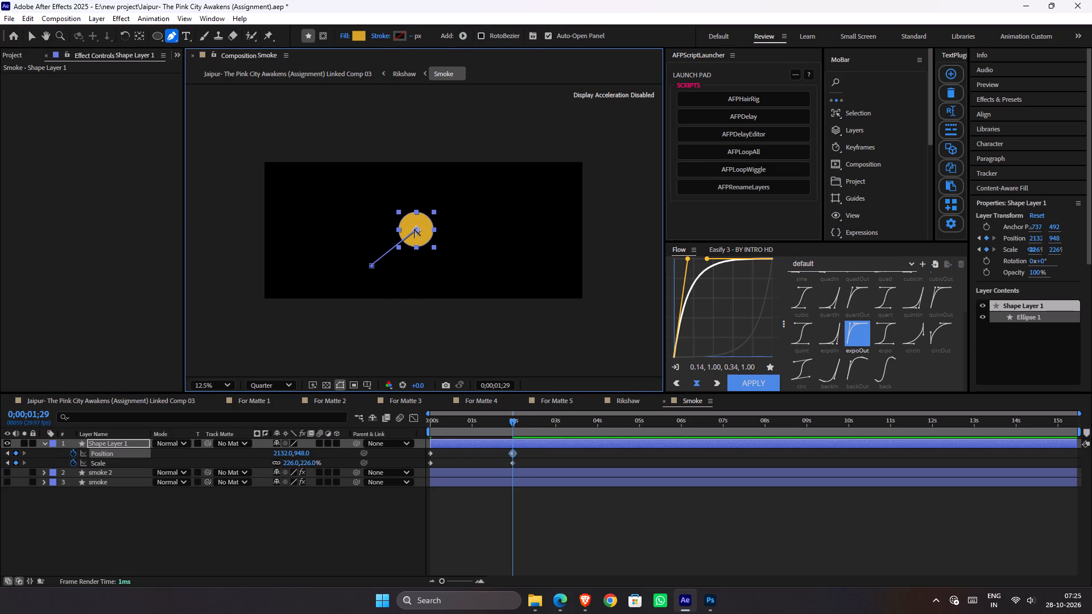
pyautogui.click(417, 229)
pyautogui.moveTo(409, 237); pyautogui.dragTo(384, 233)
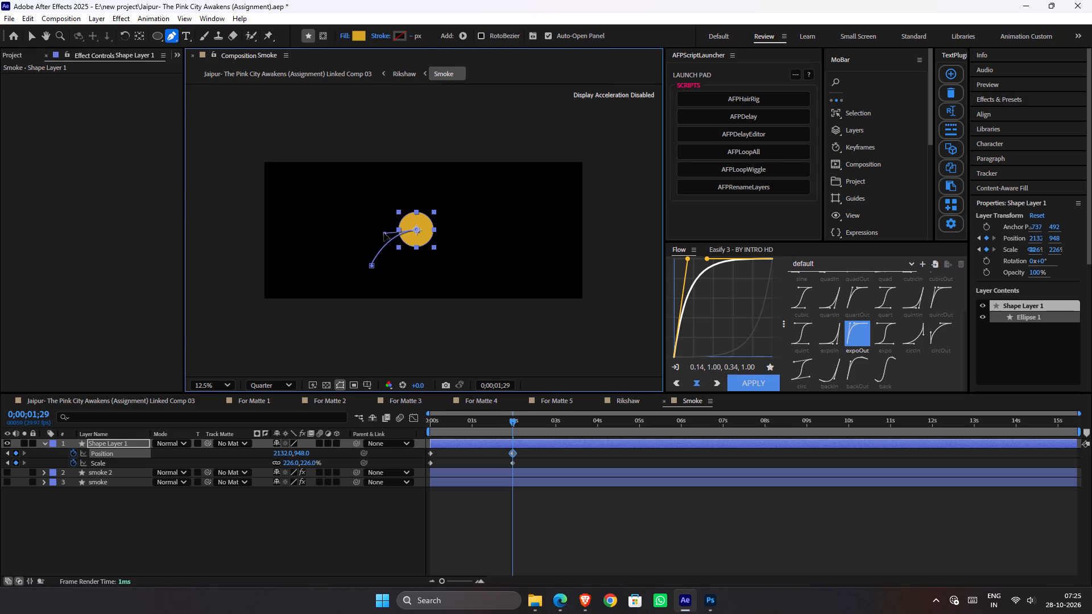
pyautogui.moveTo(384, 233); pyautogui.dragTo(389, 235)
pyautogui.click(372, 268)
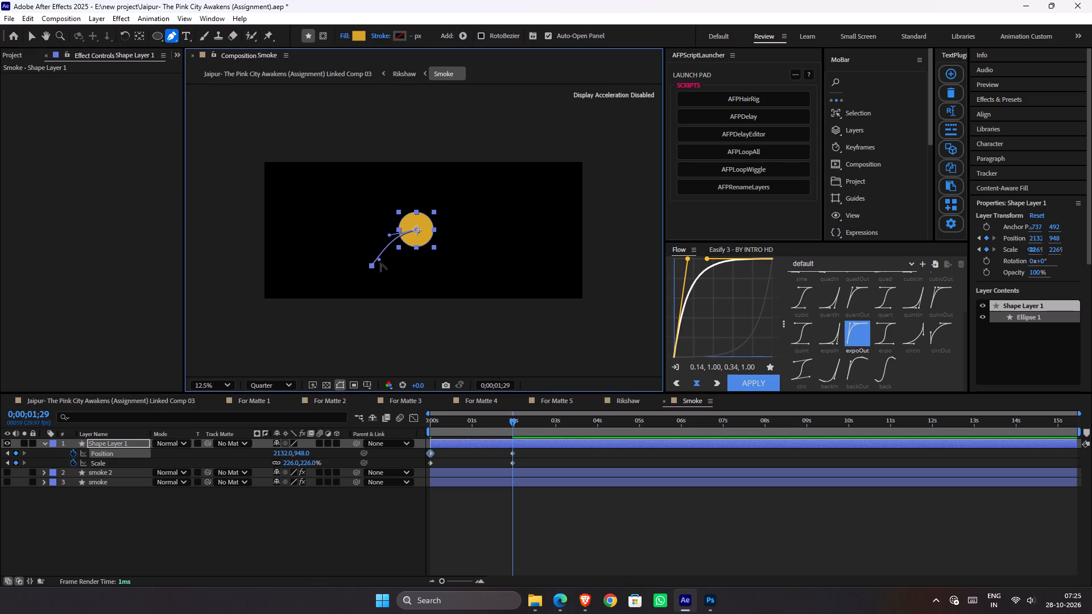
pyautogui.moveTo(379, 260); pyautogui.dragTo(398, 264)
pyautogui.moveTo(390, 235); pyautogui.dragTo(413, 249)
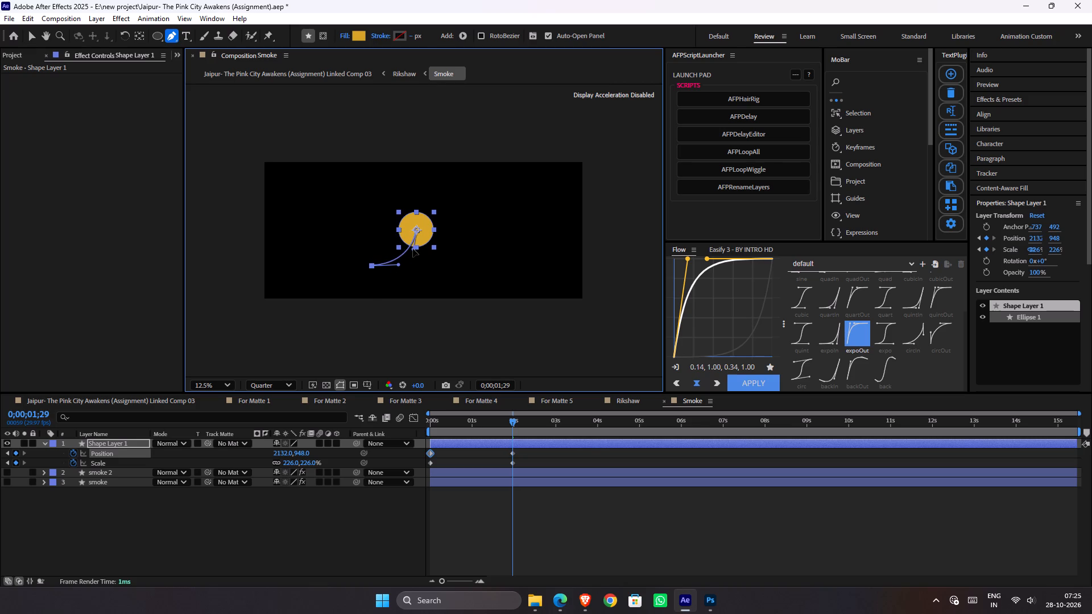
pyautogui.moveTo(413, 249); pyautogui.dragTo(411, 250)
# At 0;00;03;26, move the circle up and to the right to a position of about 2900, 540.
pyautogui.moveTo(526, 429); pyautogui.dragTo(591, 430)
pyautogui.press('v')
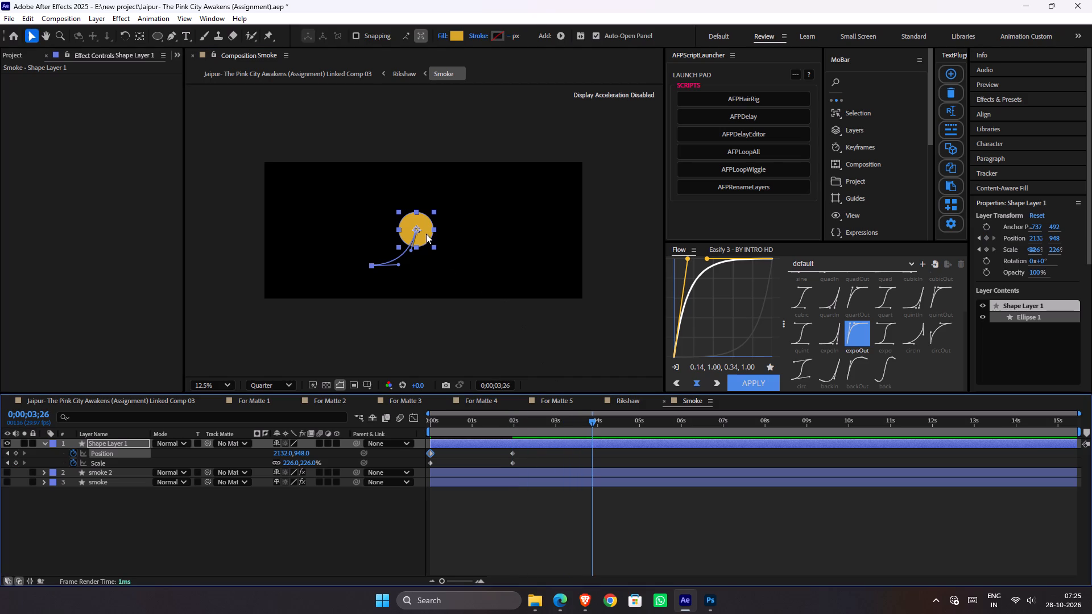
pyautogui.moveTo(426, 234); pyautogui.dragTo(490, 206)
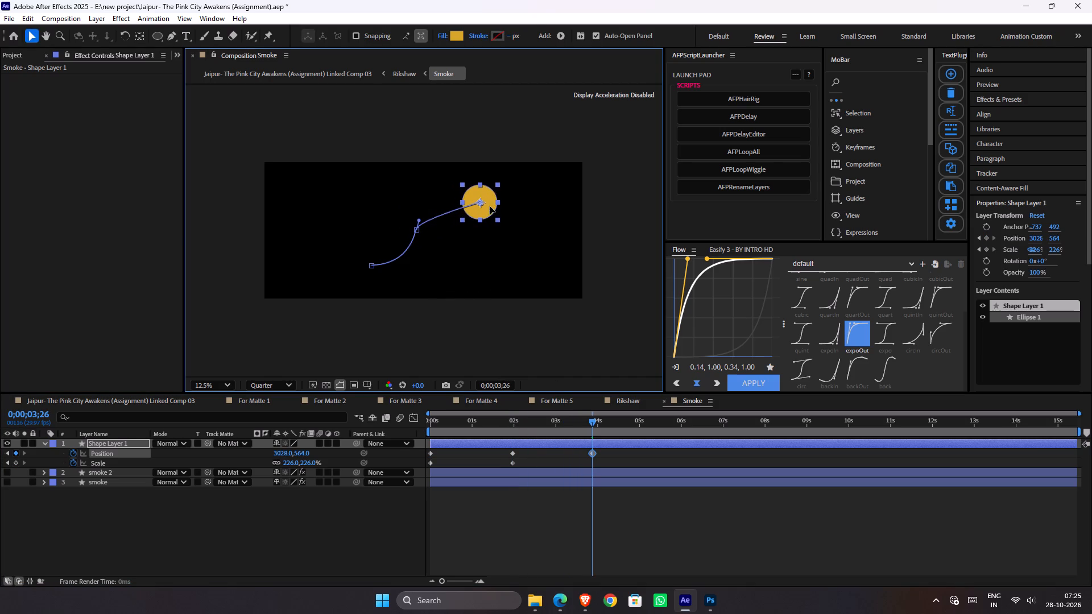
pyautogui.moveTo(490, 206); pyautogui.dragTo(481, 205)
# Bend the motion path into the last Position keyframe into an upward-bowing arc with the Pen tool.
pyautogui.press('g')
pyautogui.click(472, 203)
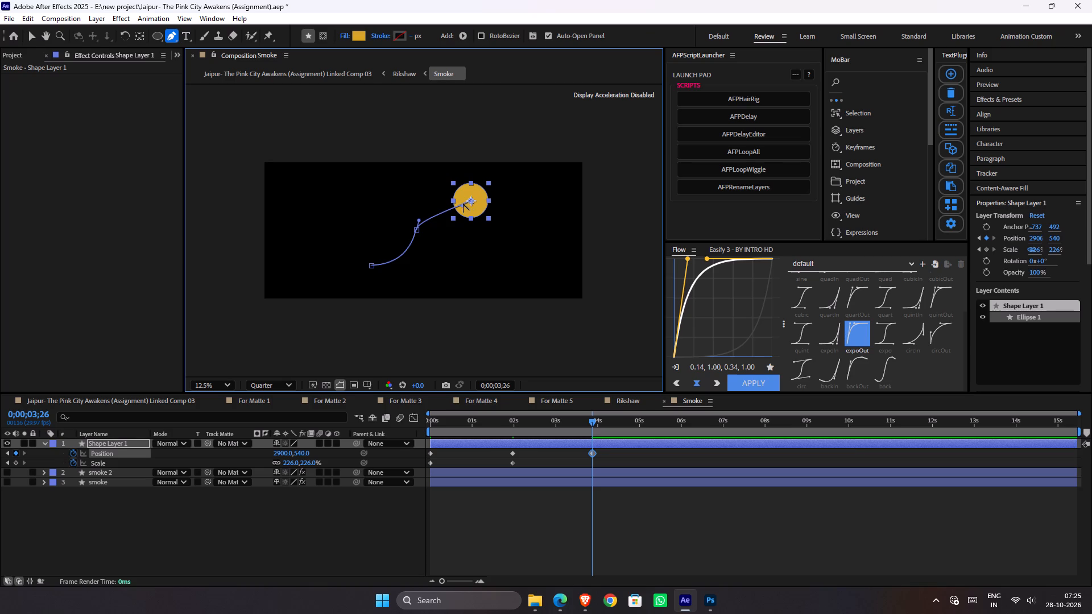
pyautogui.moveTo(464, 206); pyautogui.dragTo(452, 202)
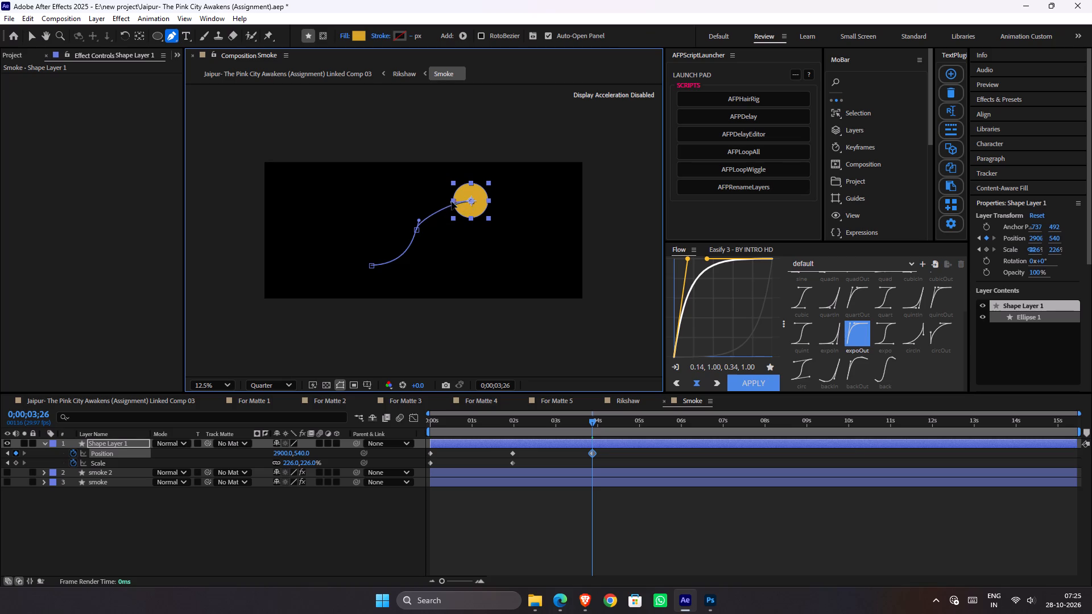
pyautogui.moveTo(452, 202); pyautogui.dragTo(444, 199)
# Reduce the circle's scale to about 69% at 0;00;03;26.
pyautogui.moveTo(309, 462); pyautogui.dragTo(235, 472)
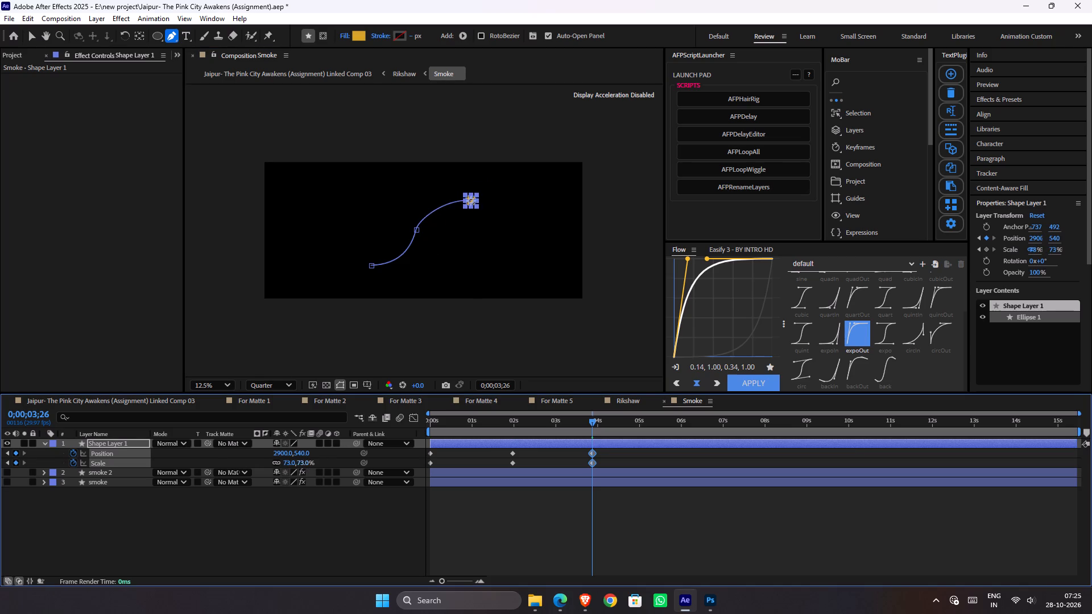
pyautogui.moveTo(235, 472); pyautogui.dragTo(230, 472)
# Preview the circle's animation from the start of the Smoke composition.
pyautogui.moveTo(506, 420); pyautogui.dragTo(427, 421)
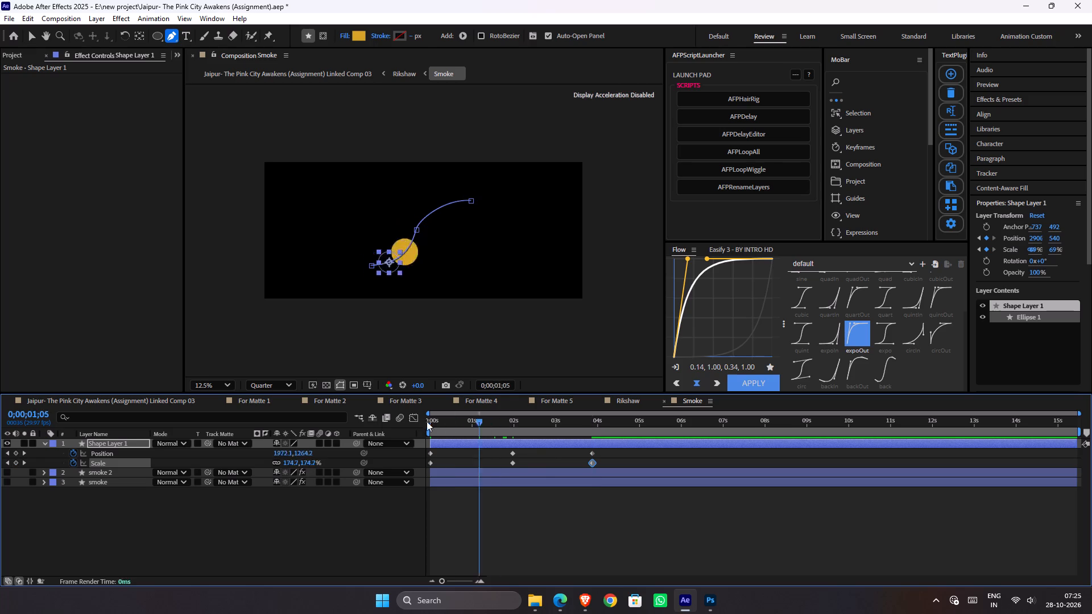
pyautogui.moveTo(427, 421); pyautogui.dragTo(338, 422)
pyautogui.press('space')
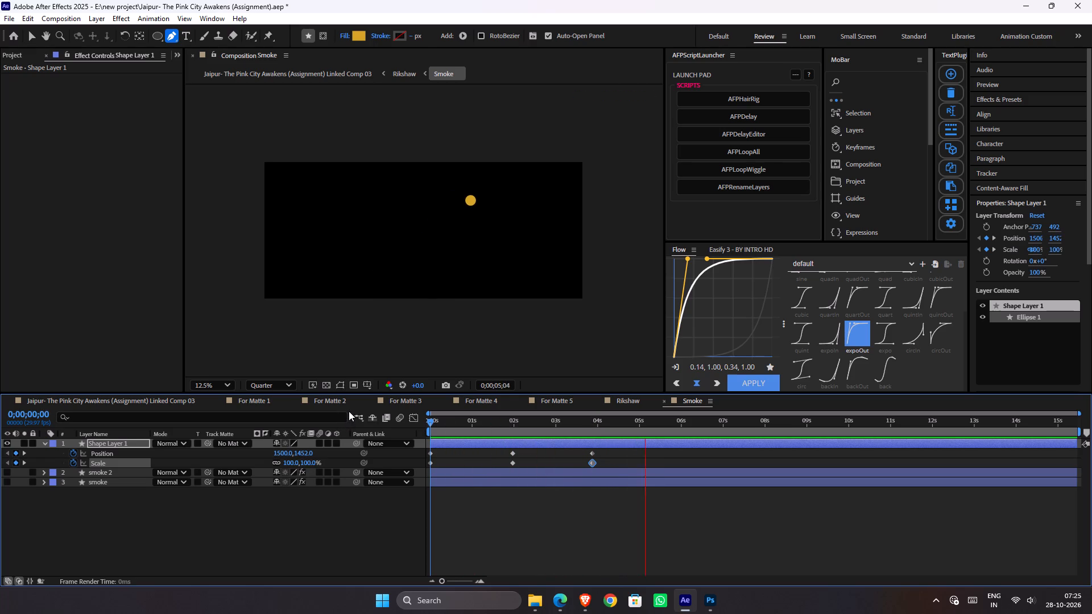
pyautogui.press('space')
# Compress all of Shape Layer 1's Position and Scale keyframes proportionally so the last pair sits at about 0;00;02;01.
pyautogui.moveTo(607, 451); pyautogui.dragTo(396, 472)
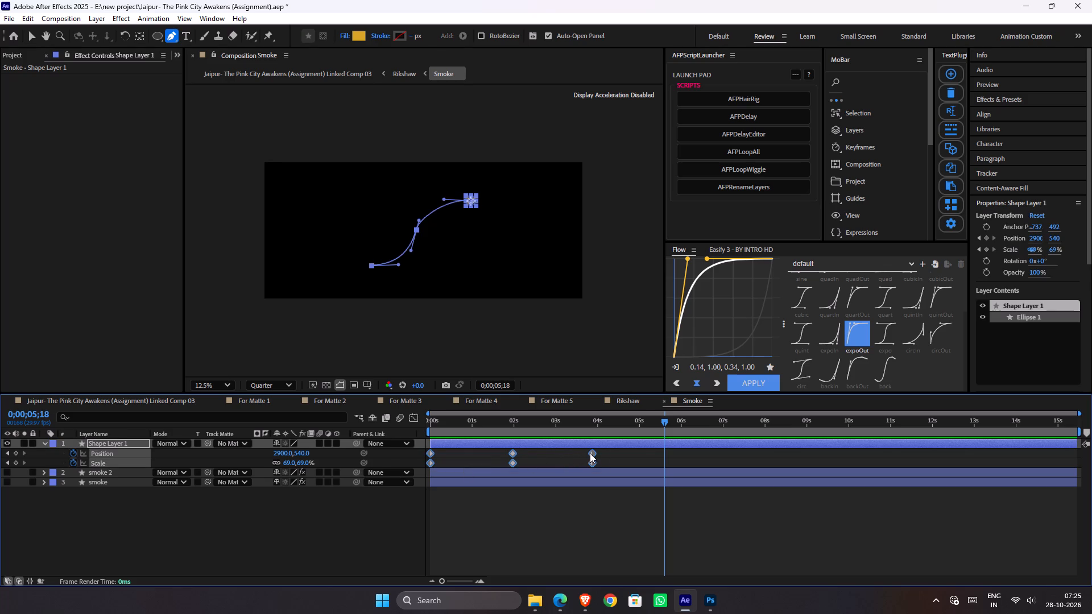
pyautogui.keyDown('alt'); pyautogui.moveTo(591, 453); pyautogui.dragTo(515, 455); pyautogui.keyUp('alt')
# Play the circle's animation from the first frame to check its timing.
pyautogui.moveTo(502, 420); pyautogui.dragTo(348, 430)
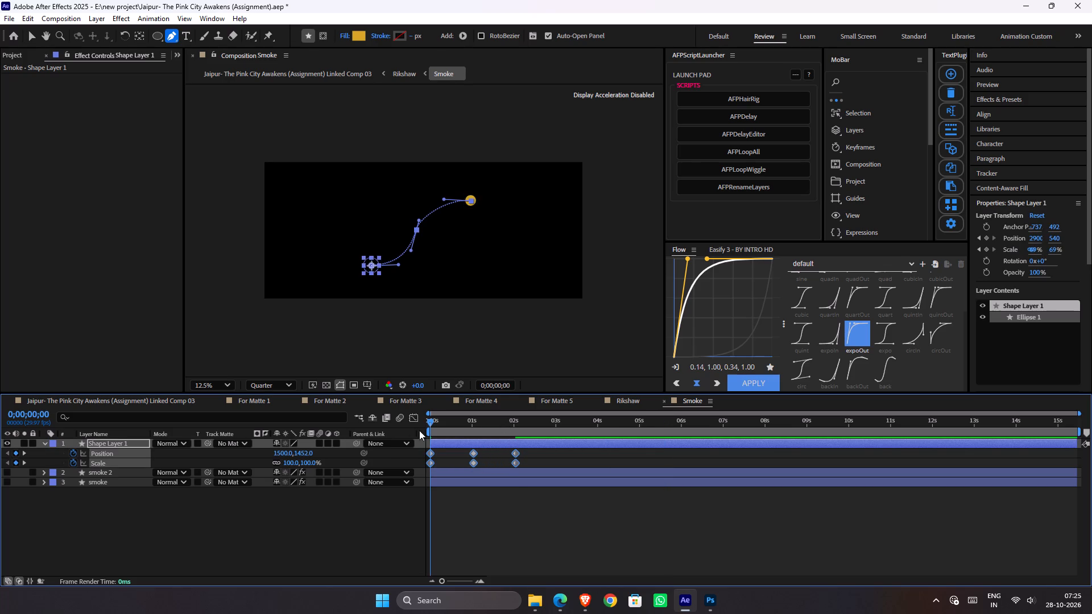
pyautogui.press('space')
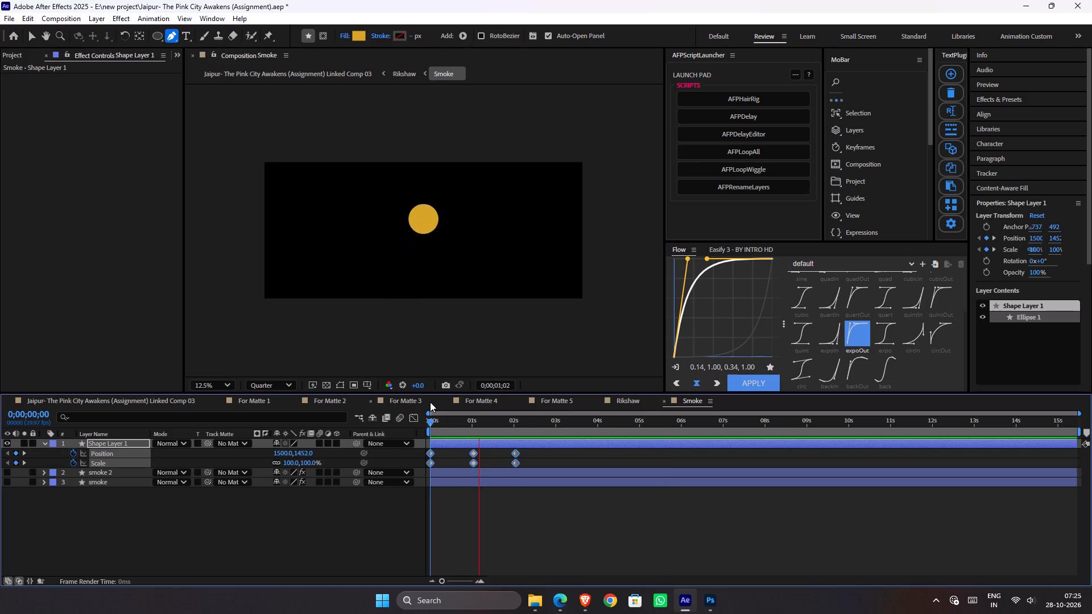
pyautogui.press('space')
pyautogui.press('space')
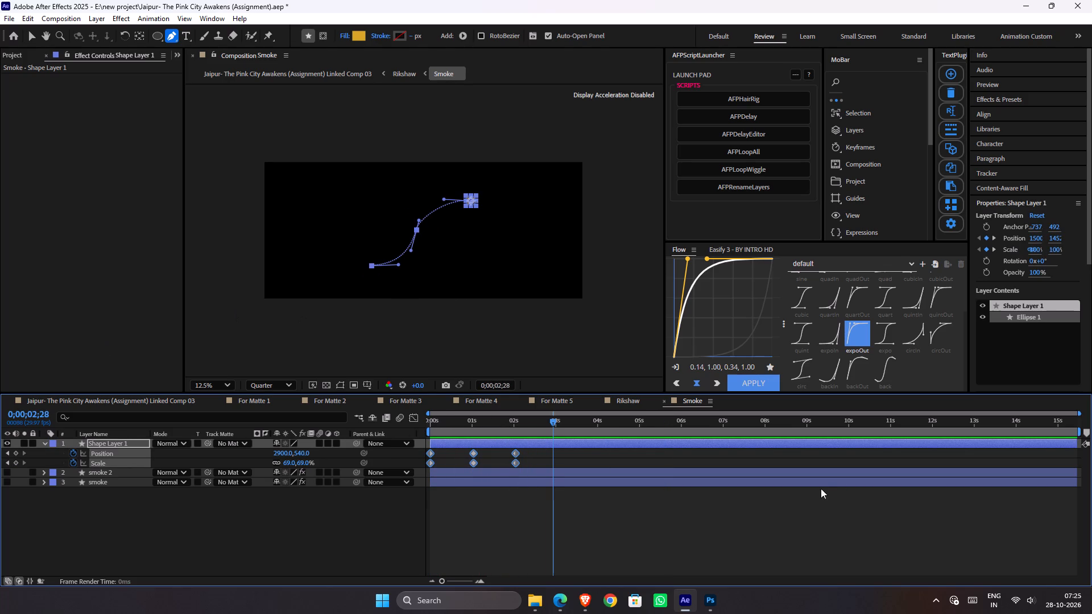
# Find the Roughen Edges effect and apply it to Shape Layer 1.
pyautogui.click(544, 456)
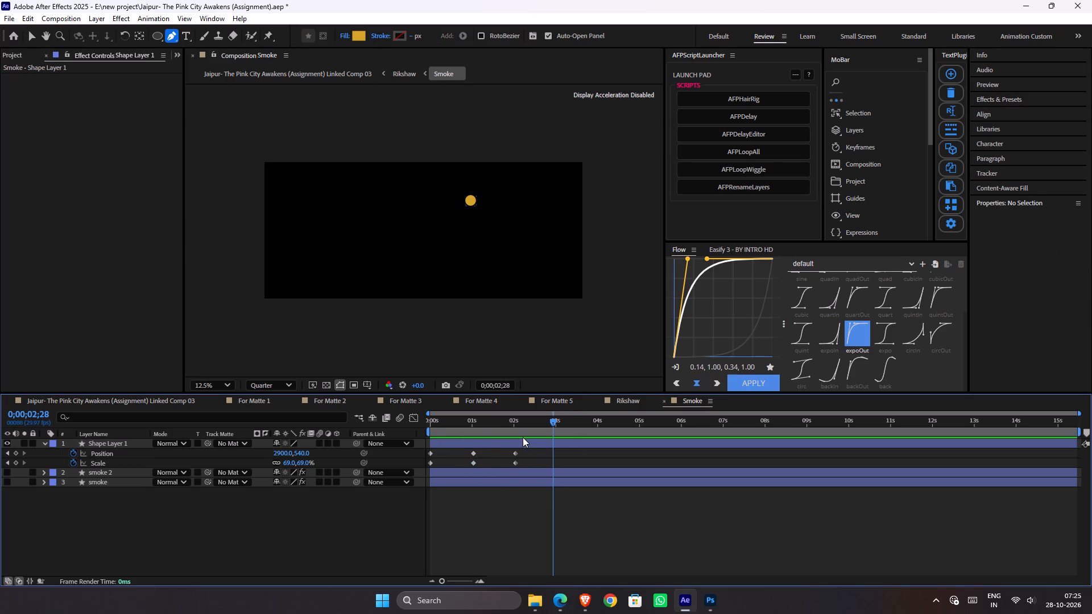
pyautogui.click(524, 441)
pyautogui.hotkey('ctrl', 'space')
pyautogui.press('r')
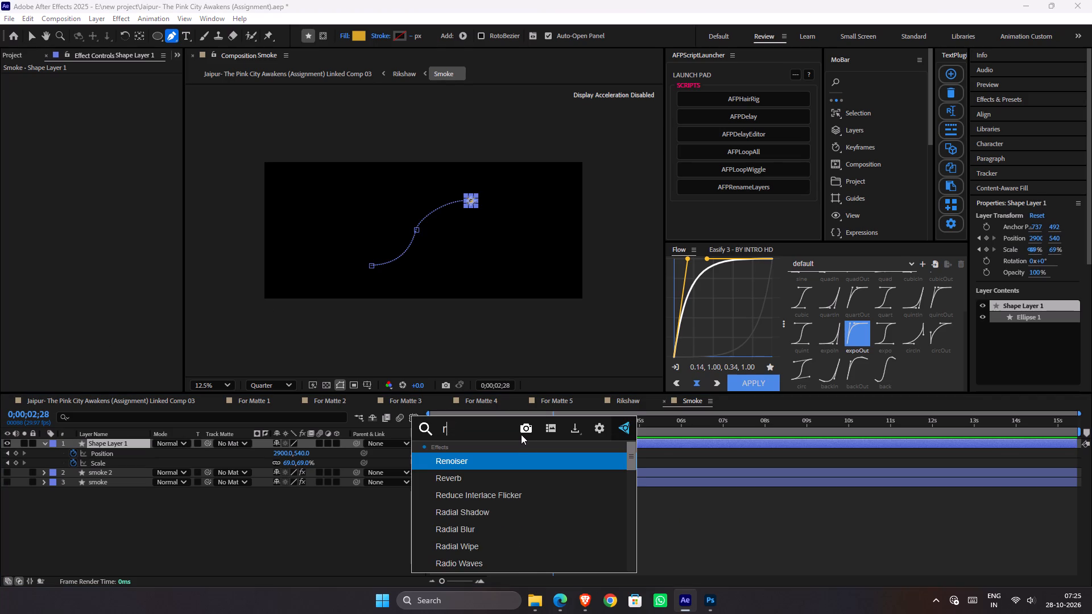
pyautogui.write('oughr')
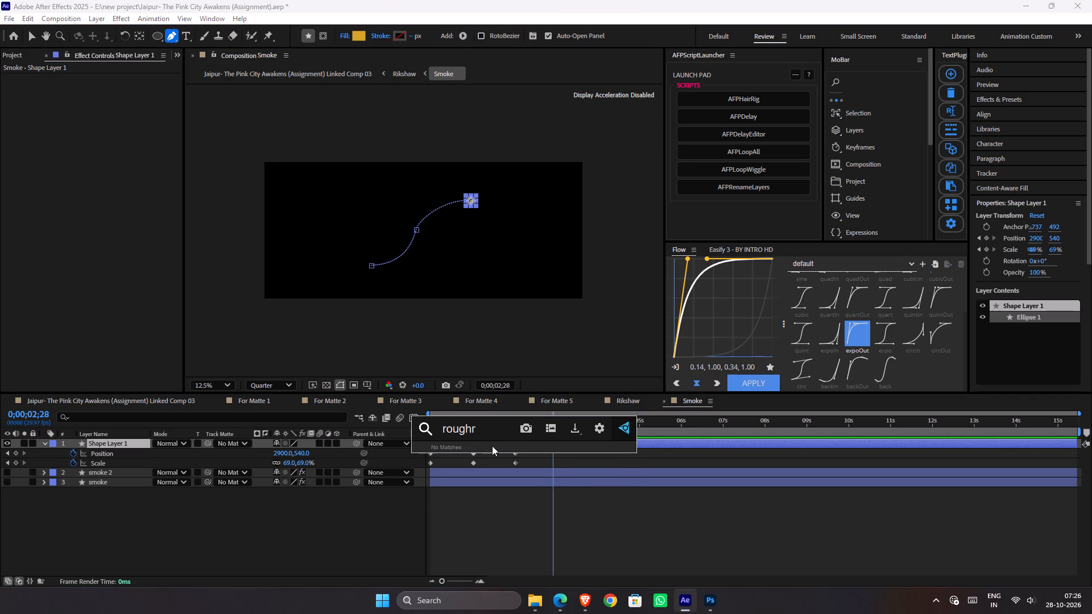
pyautogui.press('BackSpace')
pyautogui.write('en')
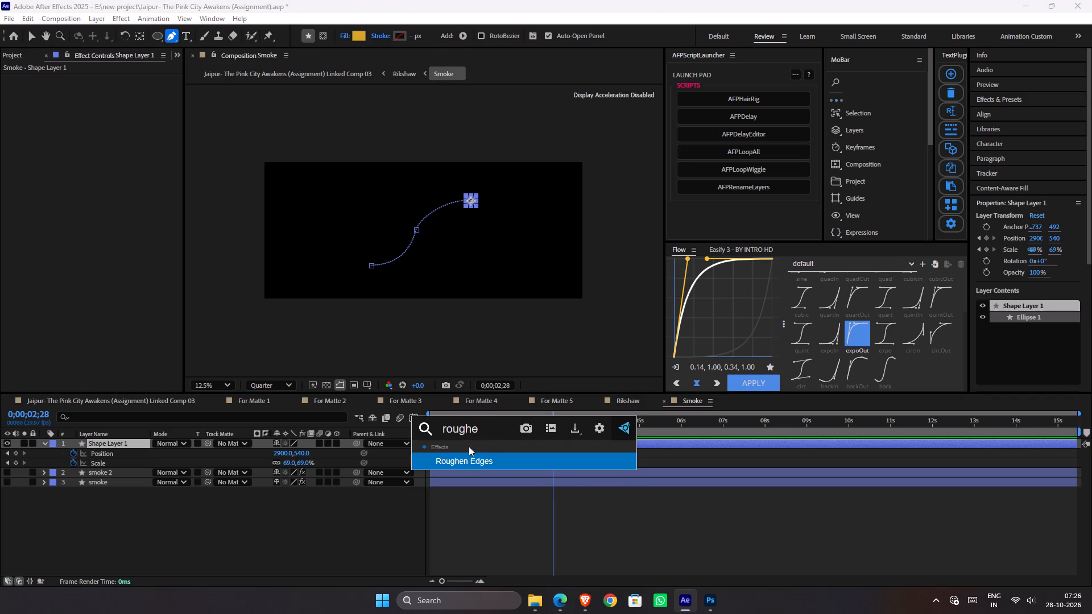
pyautogui.click(471, 458)
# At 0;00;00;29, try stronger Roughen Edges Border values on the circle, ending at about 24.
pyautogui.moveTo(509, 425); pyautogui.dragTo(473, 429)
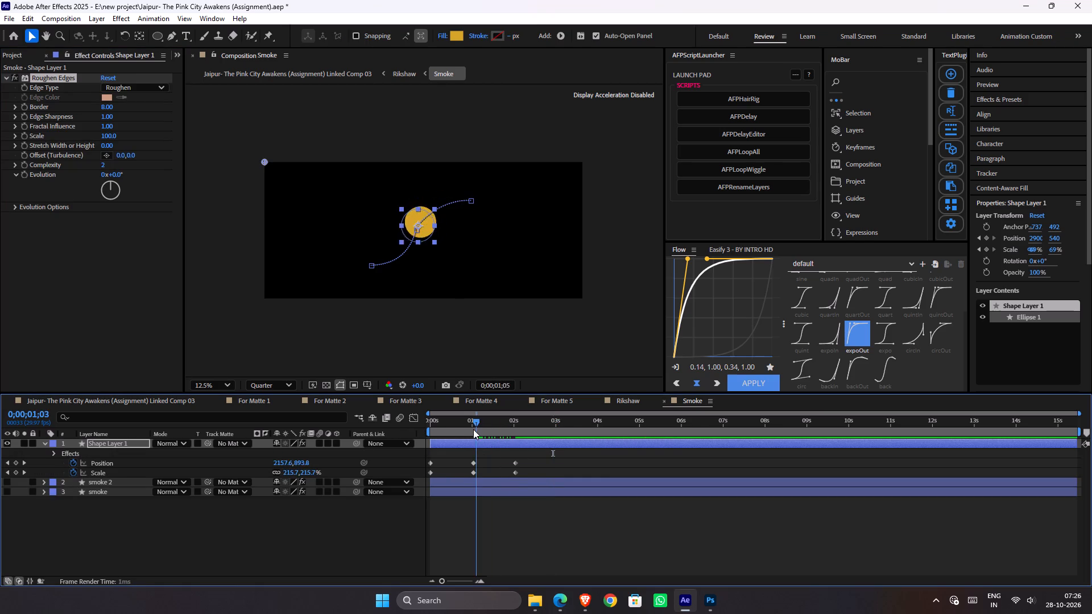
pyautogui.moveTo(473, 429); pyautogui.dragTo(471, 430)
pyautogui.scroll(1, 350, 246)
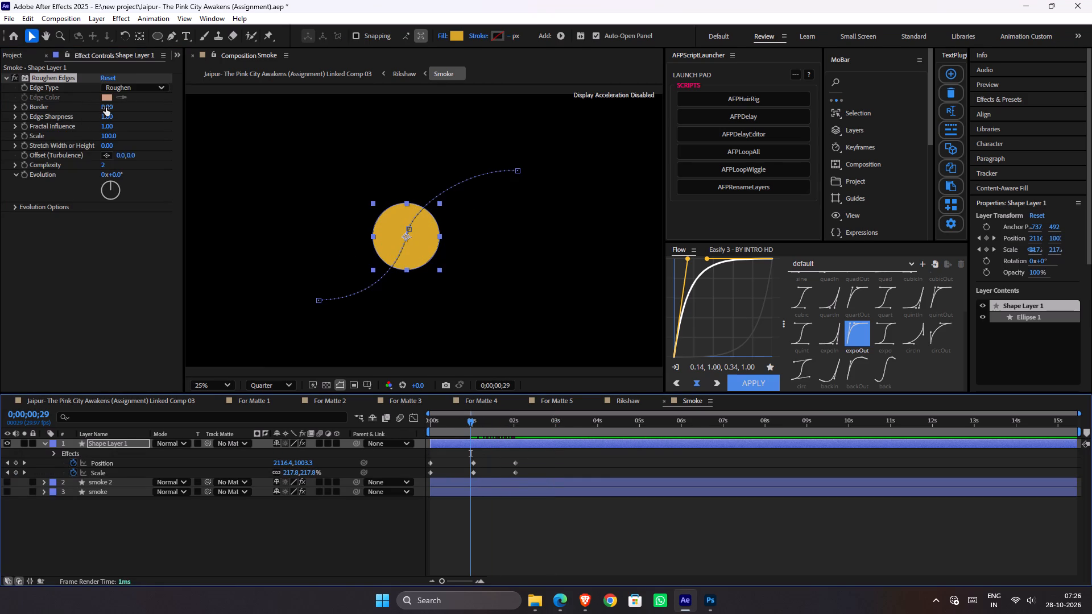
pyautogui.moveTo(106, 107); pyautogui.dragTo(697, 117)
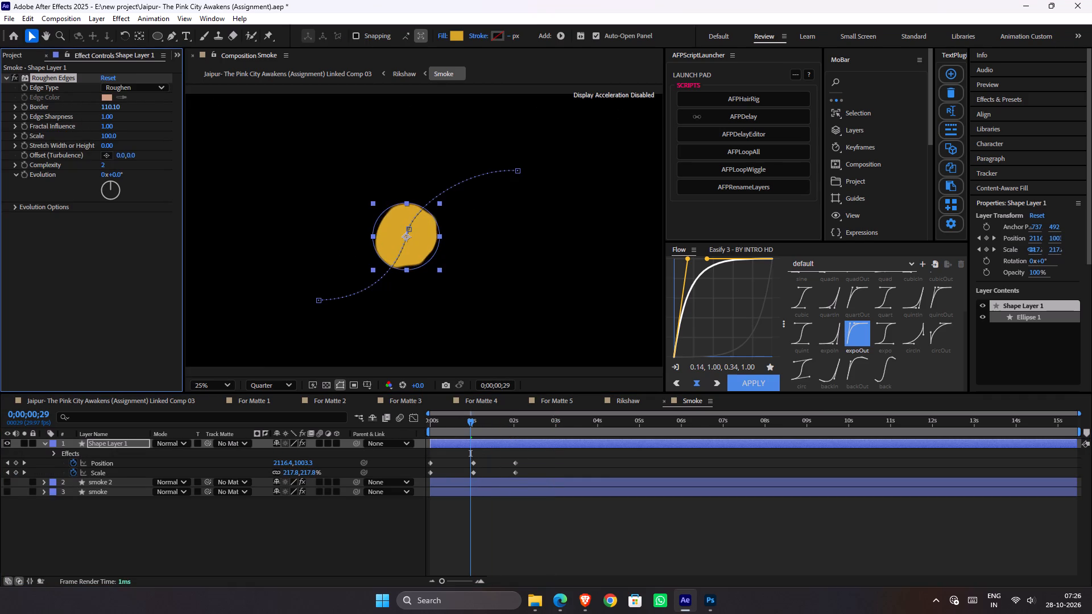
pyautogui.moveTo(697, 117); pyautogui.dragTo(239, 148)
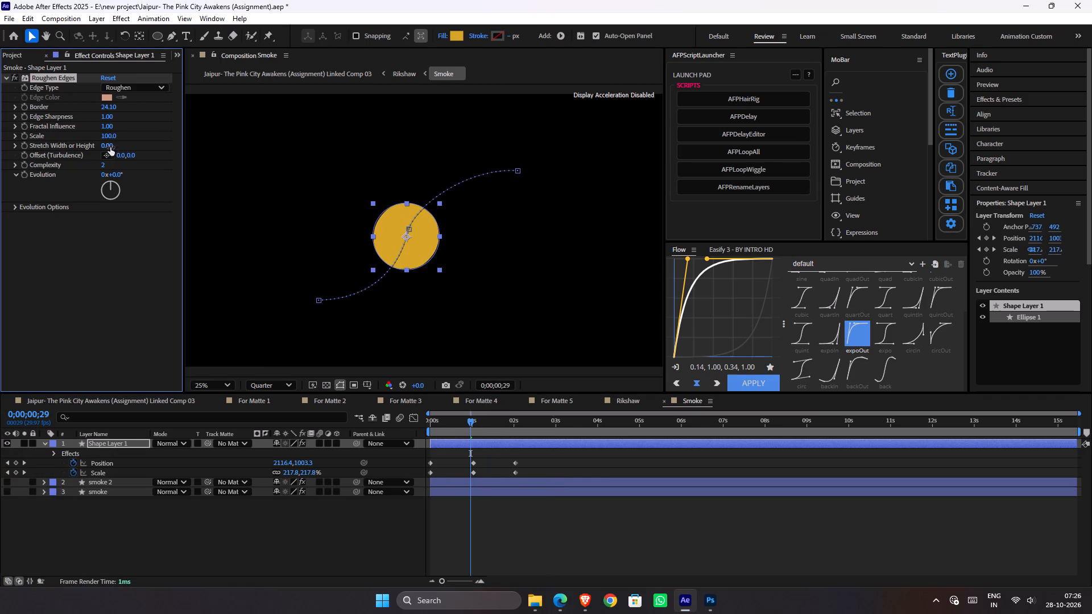
# Switch to the smoke animation tutorial in the browser to compare its Roughen Edges settings, and return to After Effects.
pyautogui.hotkey('alt', 'Tab')
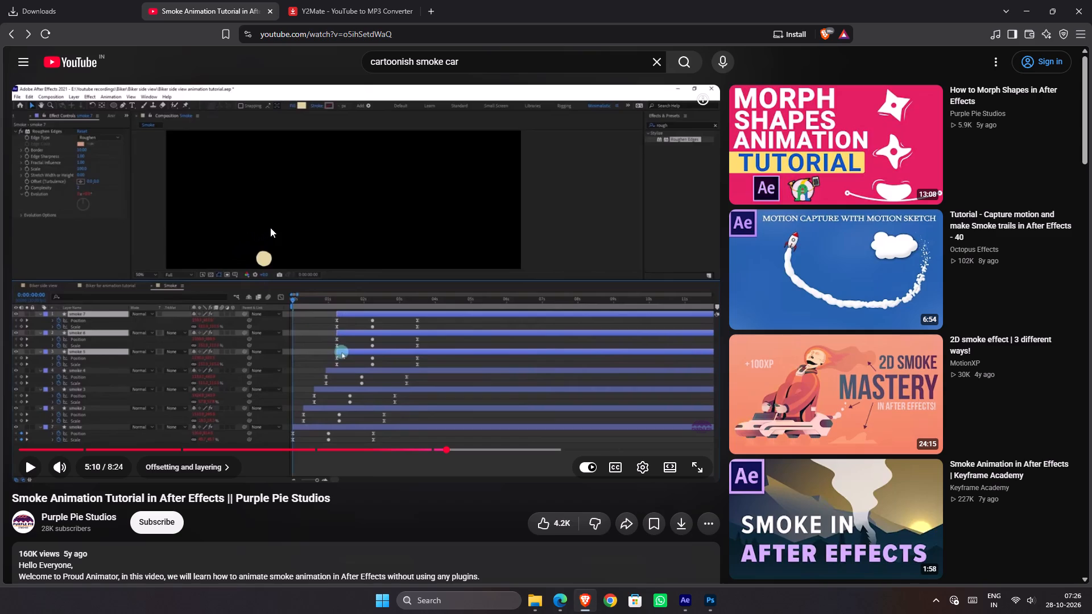
pyautogui.hotkey('alt', 'Tab')
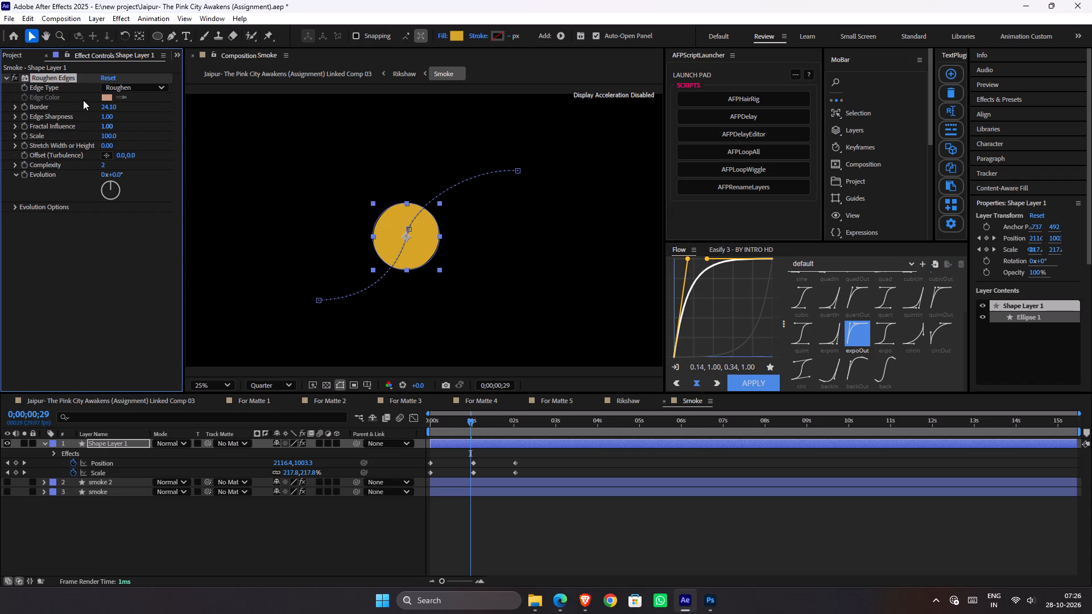
pyautogui.hotkey('alt', 'Tab')
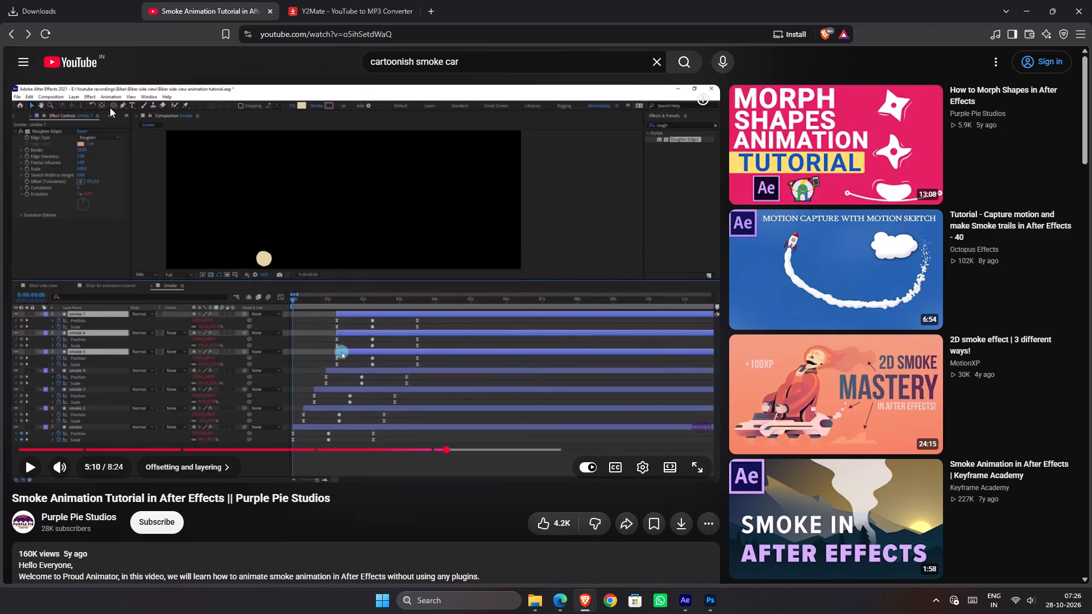
pyautogui.hotkey('alt', 'Tab')
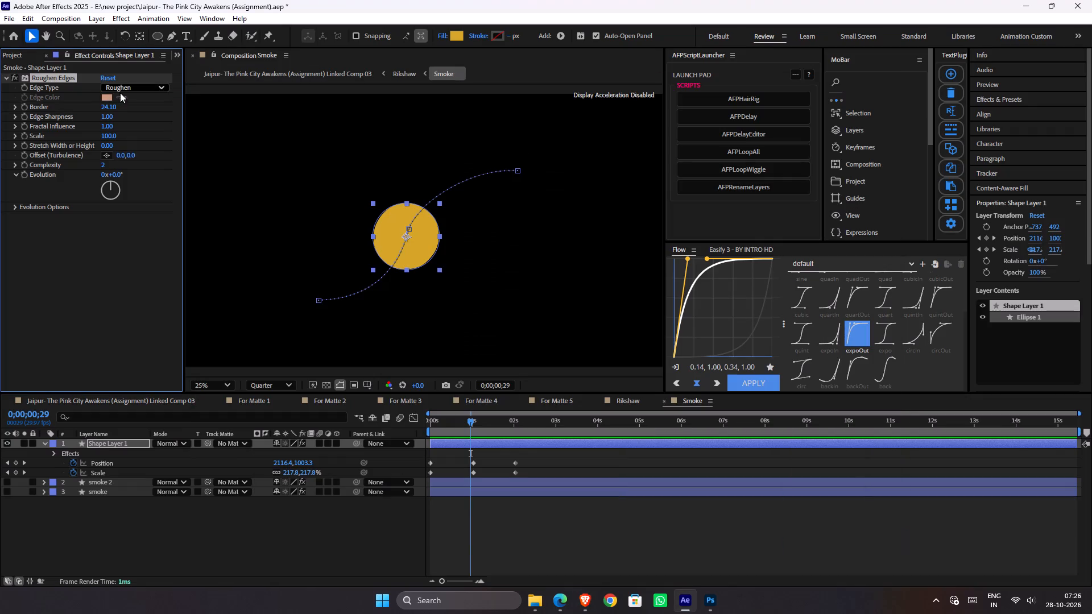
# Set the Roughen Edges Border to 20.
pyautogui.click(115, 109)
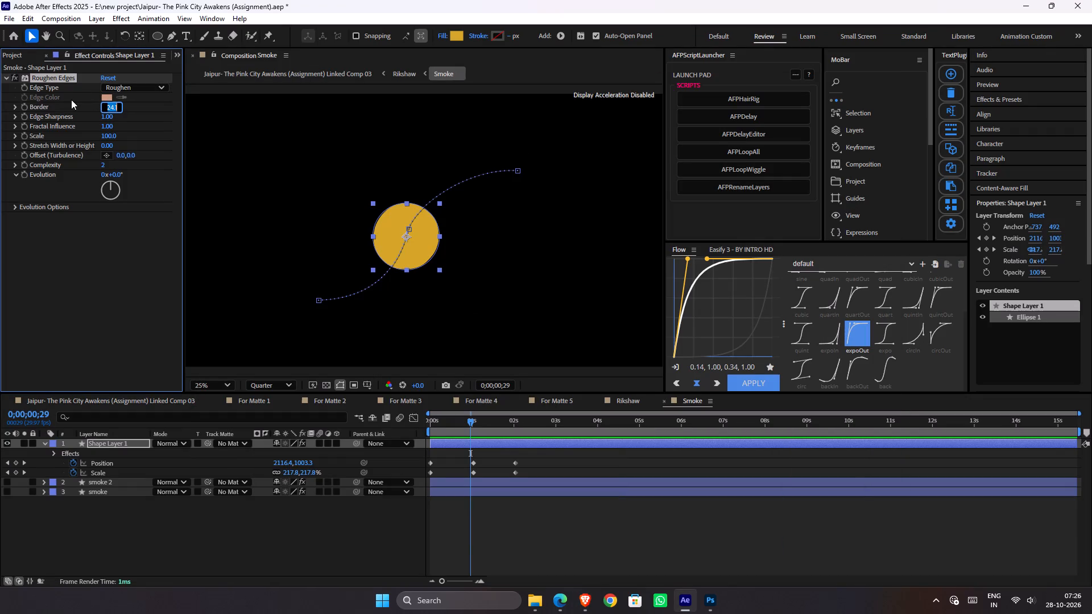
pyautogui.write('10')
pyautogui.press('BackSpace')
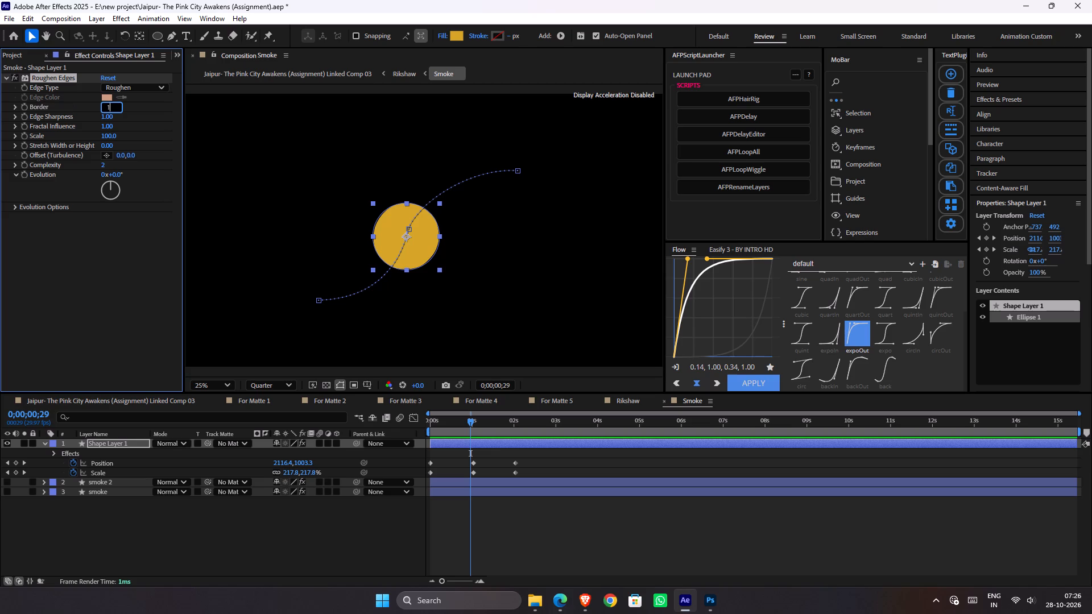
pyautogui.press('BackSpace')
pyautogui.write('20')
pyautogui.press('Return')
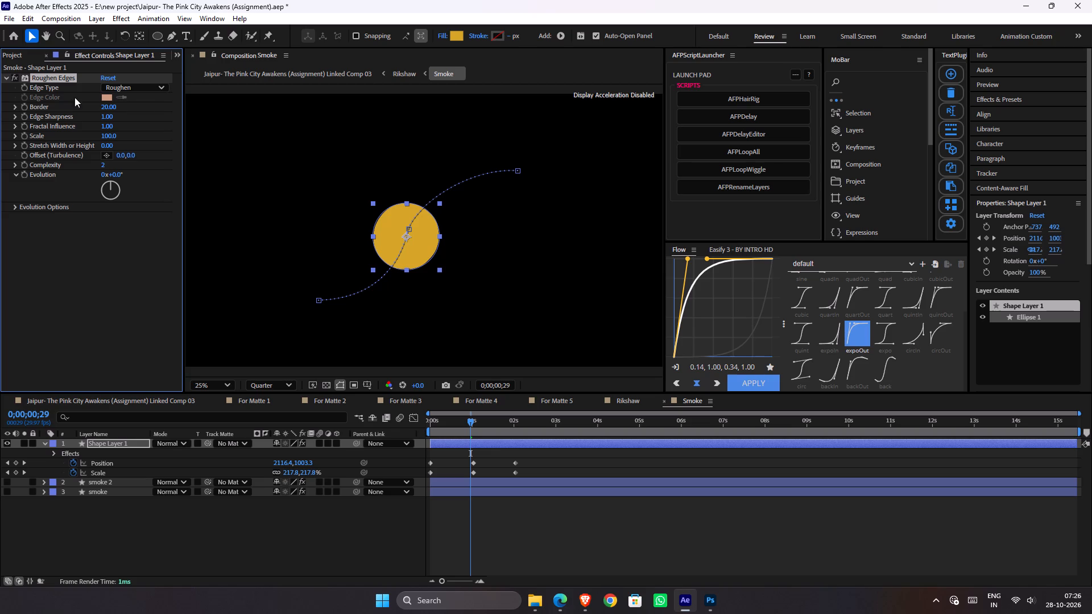
# Increase the Roughen Edges Border to about 59.1 to give the circle an irregular outline.
pyautogui.moveTo(112, 107); pyautogui.dragTo(132, 105)
pyautogui.moveTo(132, 105); pyautogui.dragTo(923, 227)
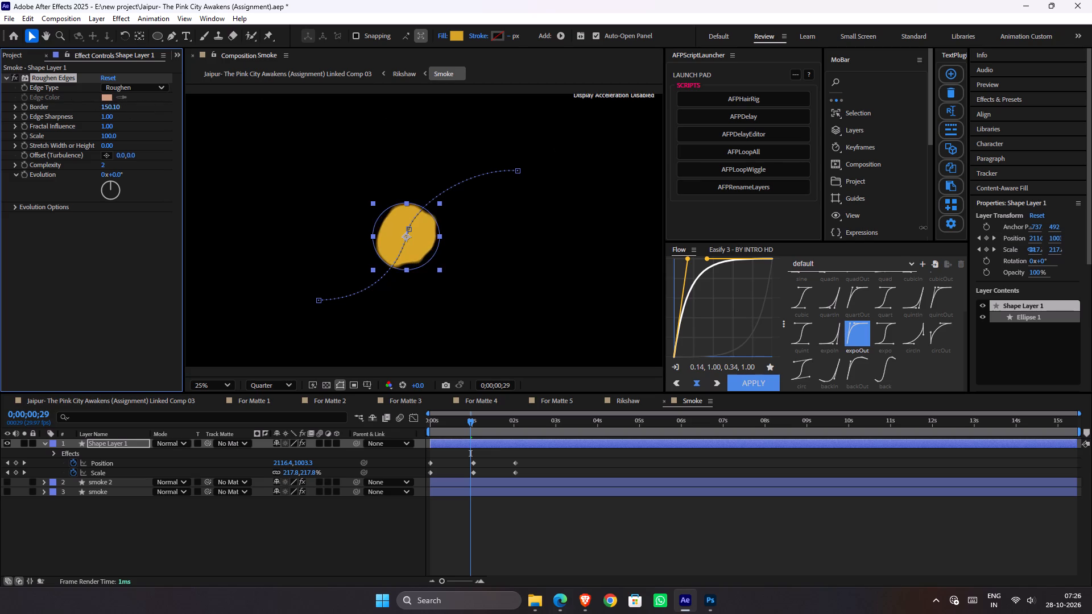
pyautogui.moveTo(923, 227); pyautogui.dragTo(324, 205)
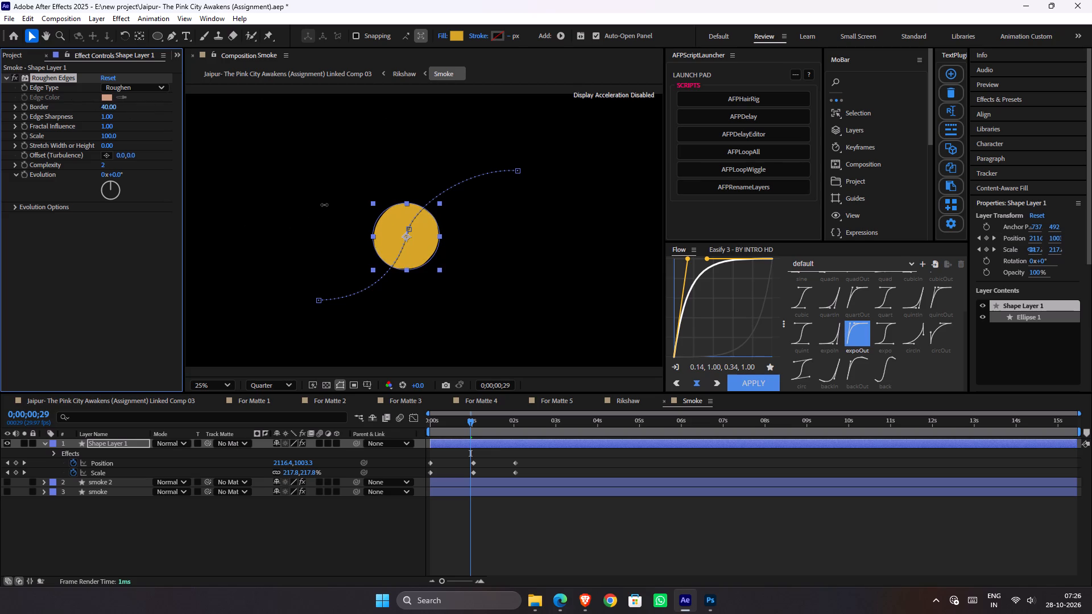
pyautogui.moveTo(324, 205); pyautogui.dragTo(332, 105)
# Inspect the Roughen Edges Evolution Options and review the tutorial's "Animating the smoke" section in the browser, around 3:01 to 3:08.
pyautogui.click(17, 209)
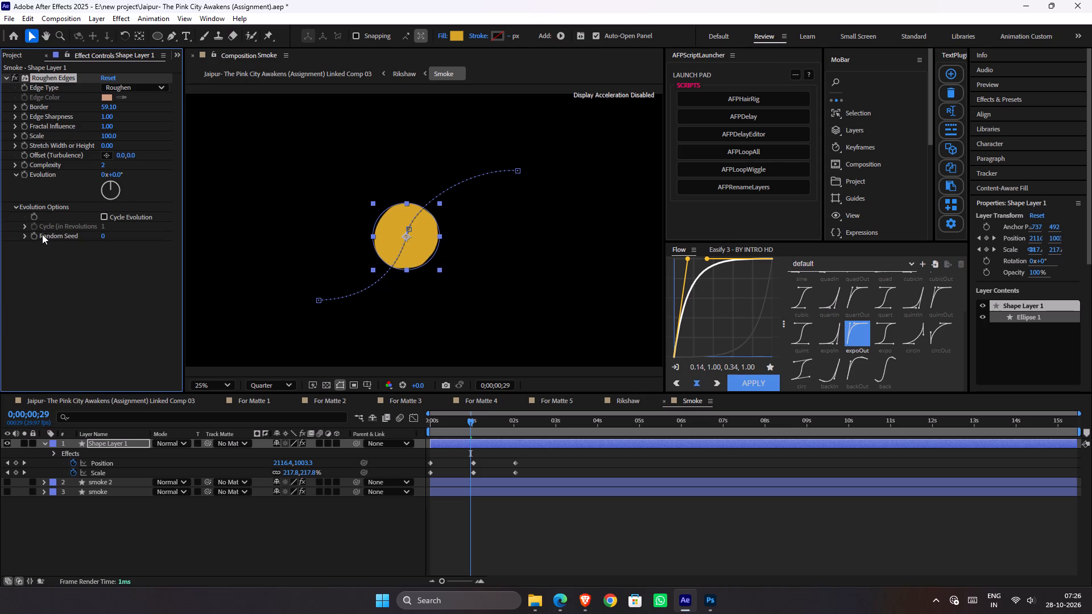
pyautogui.hotkey('alt', 'Tab')
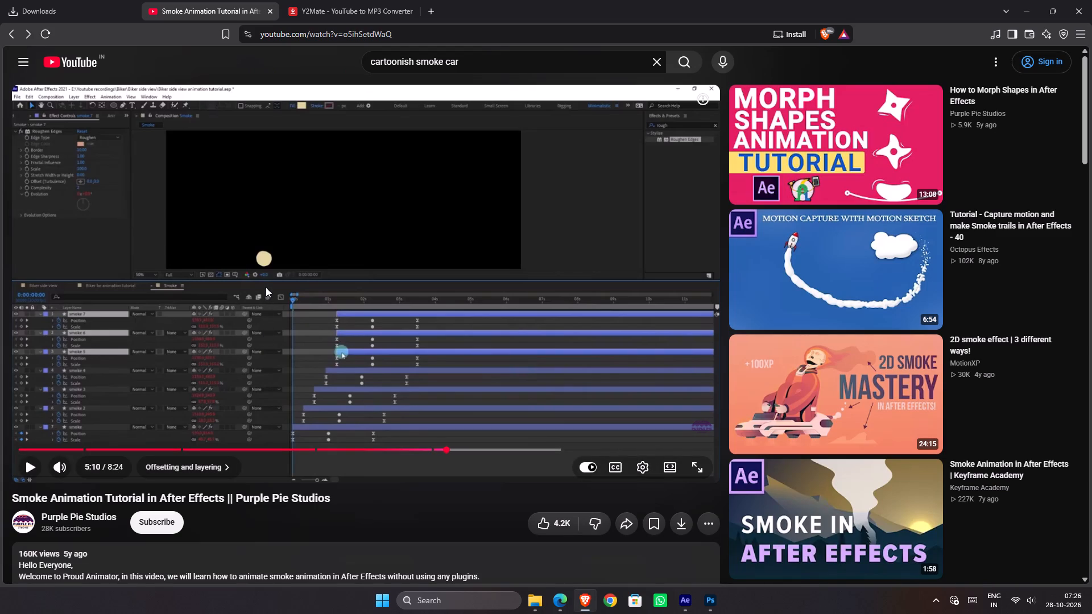
pyautogui.click(332, 447)
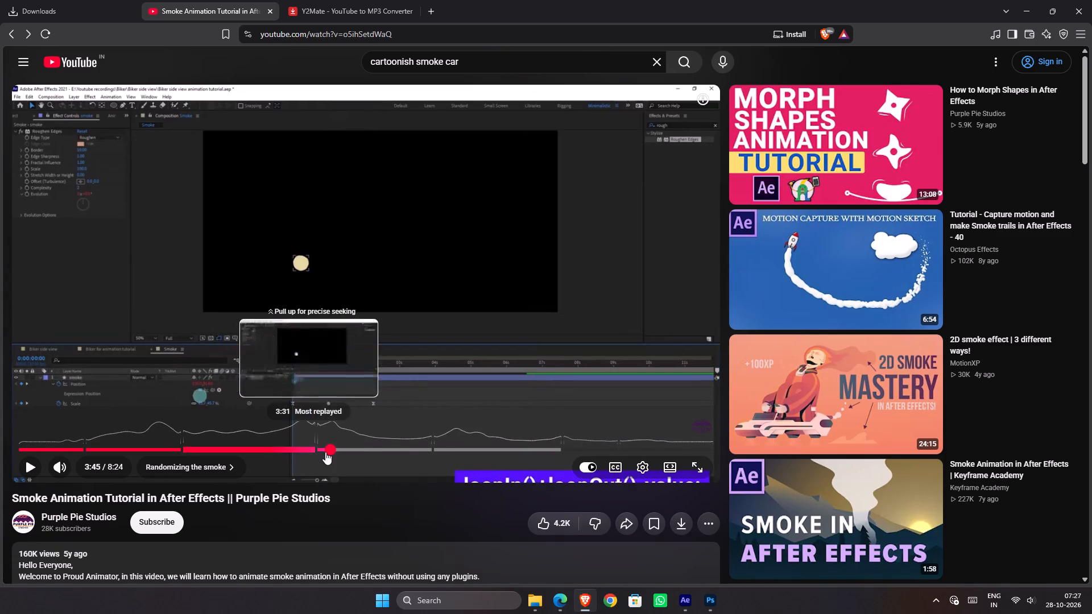
pyautogui.moveTo(323, 452); pyautogui.dragTo(266, 430)
pyautogui.click(325, 330)
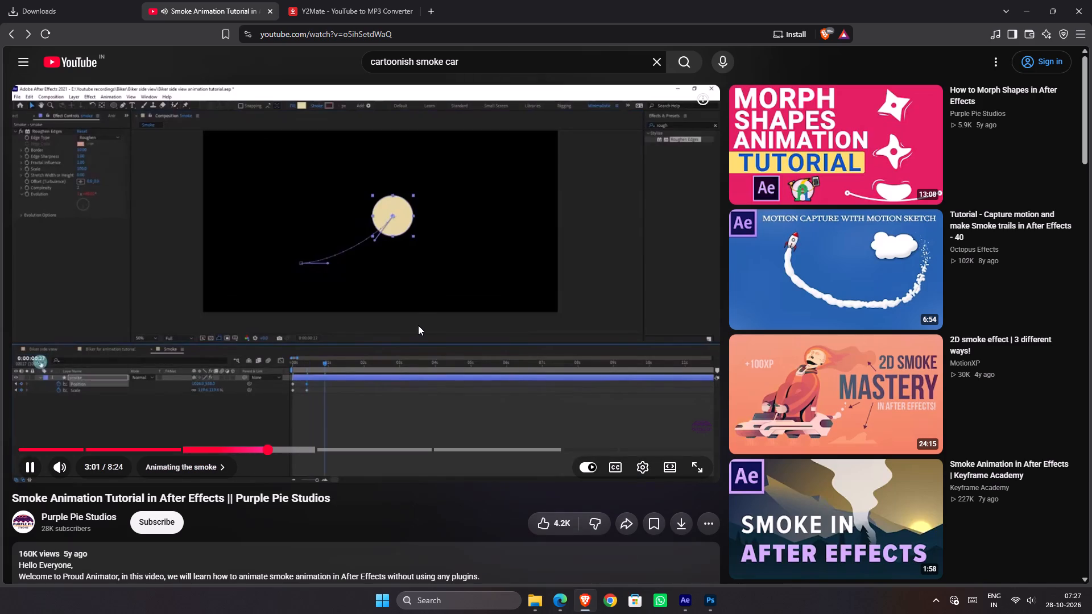
pyautogui.press('Right')
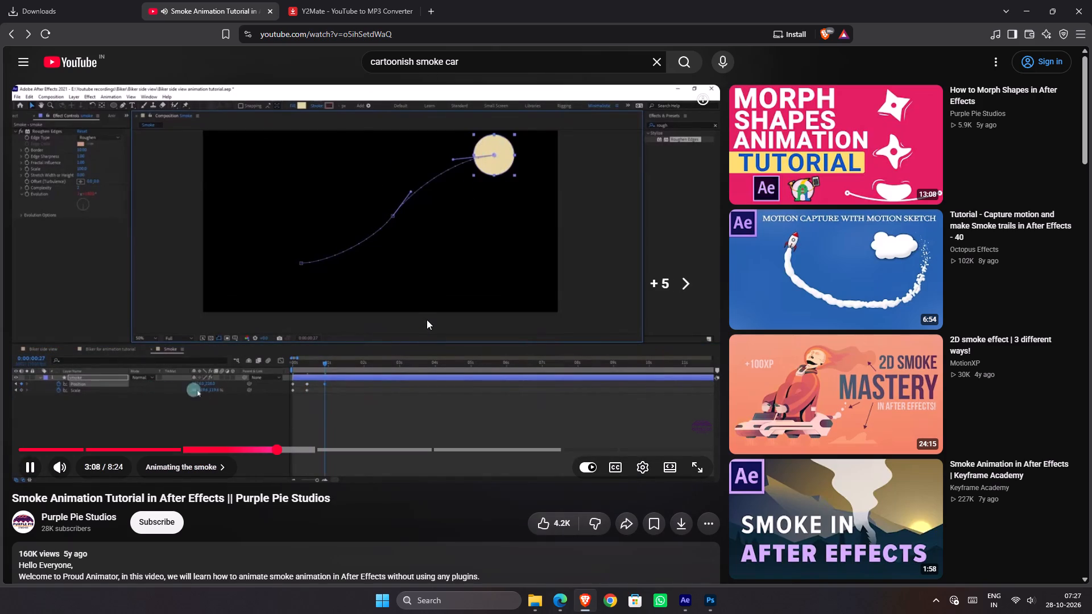
pyautogui.press('space')
pyautogui.hotkey('alt', 'Tab')
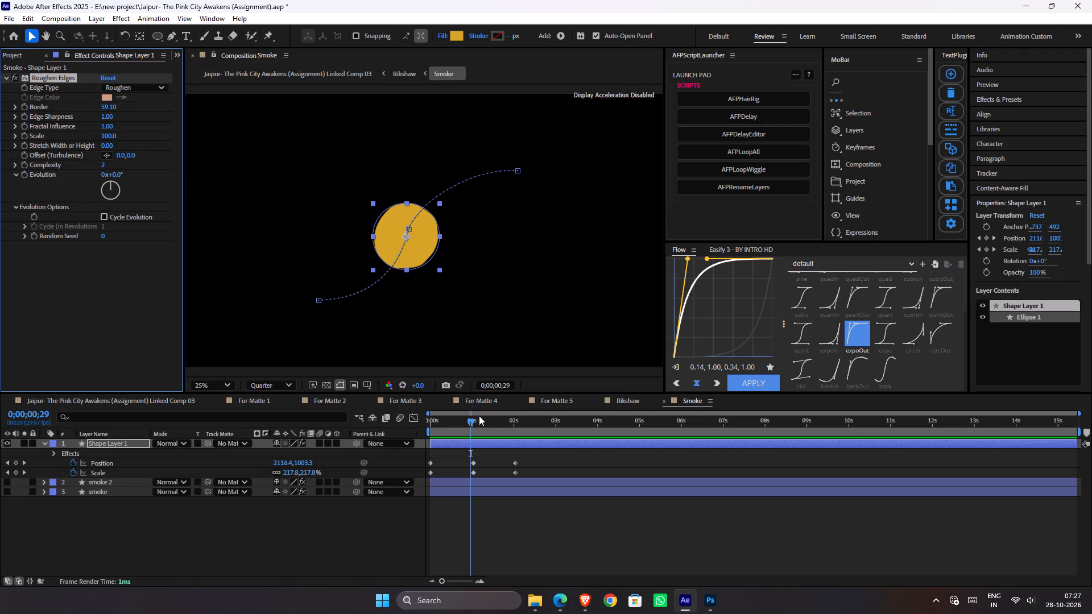
# Compress all of Shape Layer 1's Position and Scale keyframes proportionally so the last pair sits at about 1 second.
pyautogui.moveTo(547, 462); pyautogui.dragTo(390, 492)
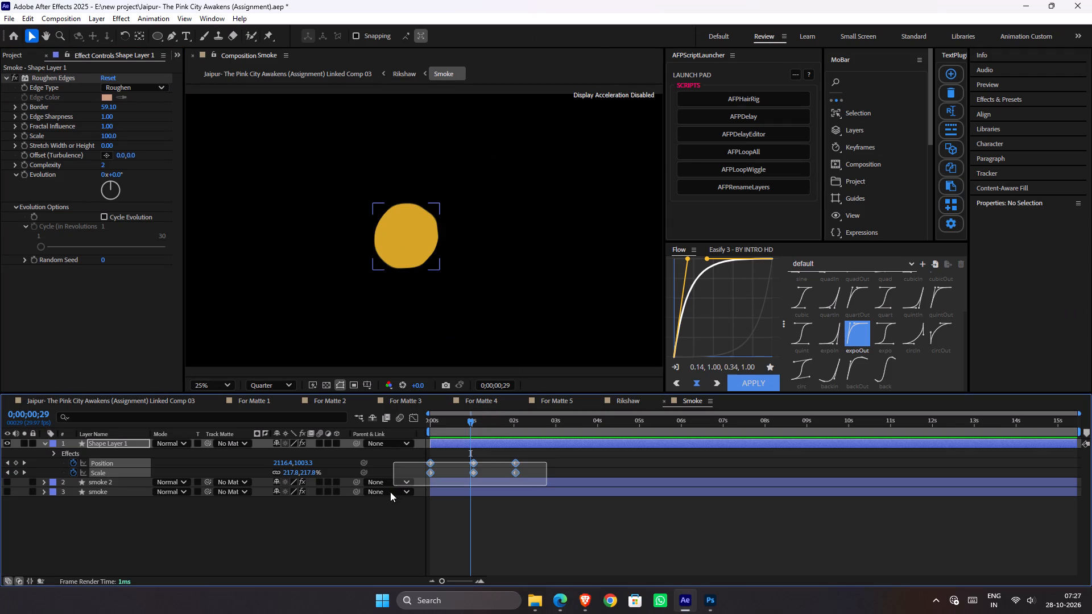
pyautogui.keyDown('alt'); pyautogui.click(520, 459); pyautogui.keyUp('alt')
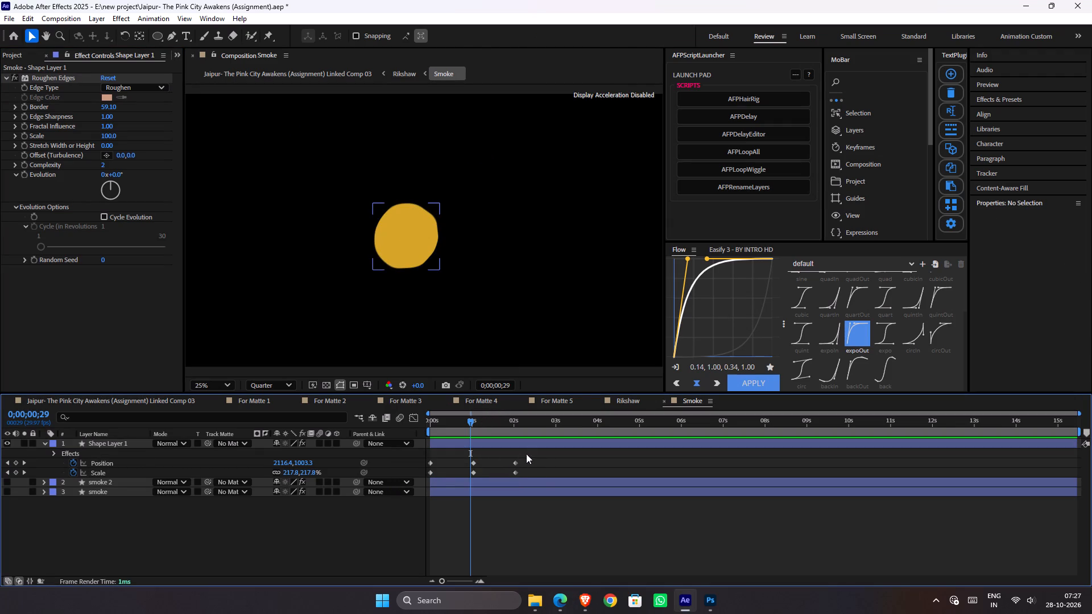
pyautogui.moveTo(524, 455); pyautogui.dragTo(388, 477)
pyautogui.keyDown('alt'); pyautogui.moveTo(516, 464); pyautogui.dragTo(473, 461); pyautogui.keyUp('alt')
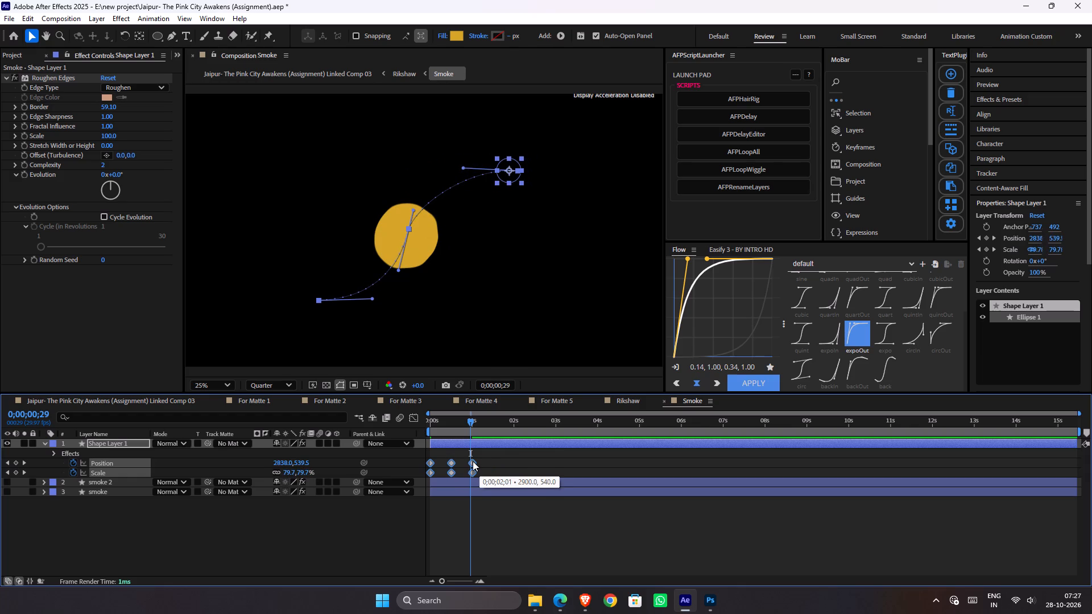
# Compress Shape Layer 1's Position and Scale keyframes slightly so the last pair aligns with the playhead at 0;00;00;29.
pyautogui.keyDown('alt'); pyautogui.moveTo(473, 461); pyautogui.dragTo(470, 460); pyautogui.keyUp('alt')
pyautogui.click(482, 459)
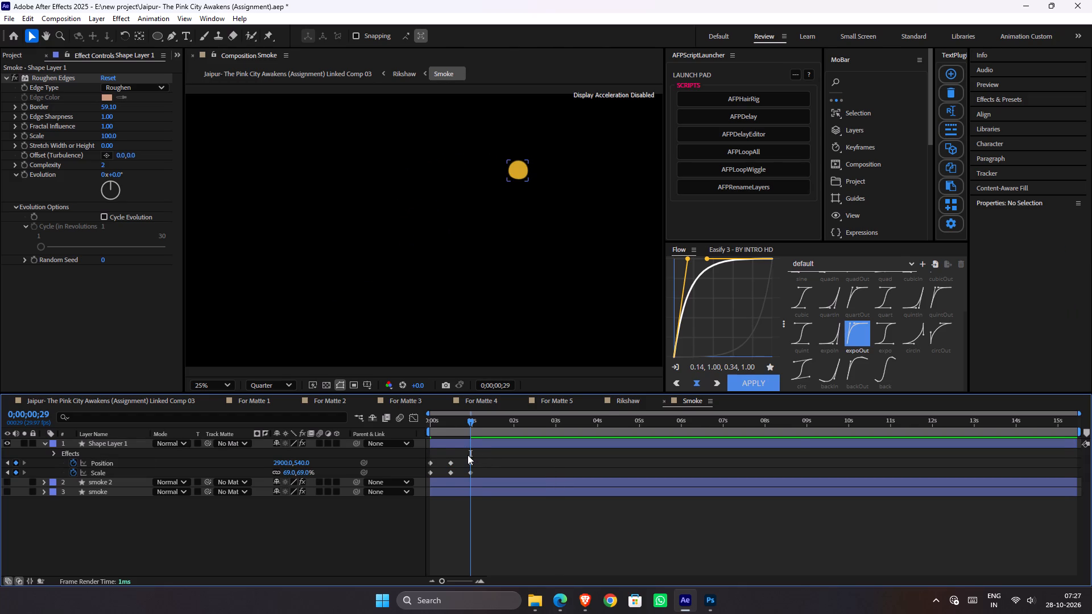
# Preview the retimed smoke motion from the first frame and save the project.
pyautogui.keyDown('alt'); pyautogui.scroll(1, 468, 455); pyautogui.keyUp('alt')
pyautogui.moveTo(471, 430); pyautogui.dragTo(333, 445)
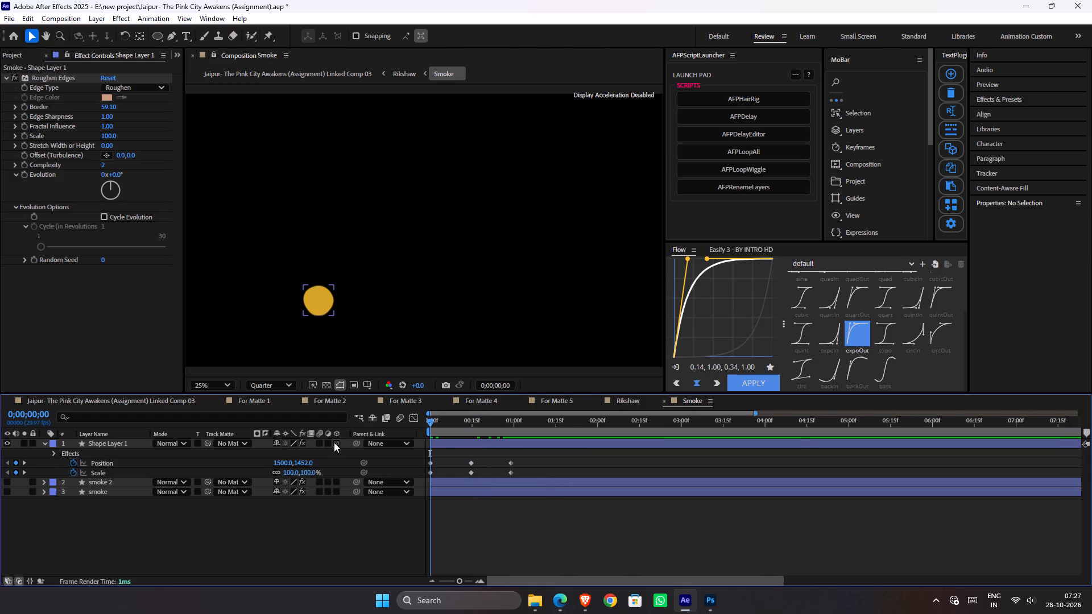
pyautogui.press('space')
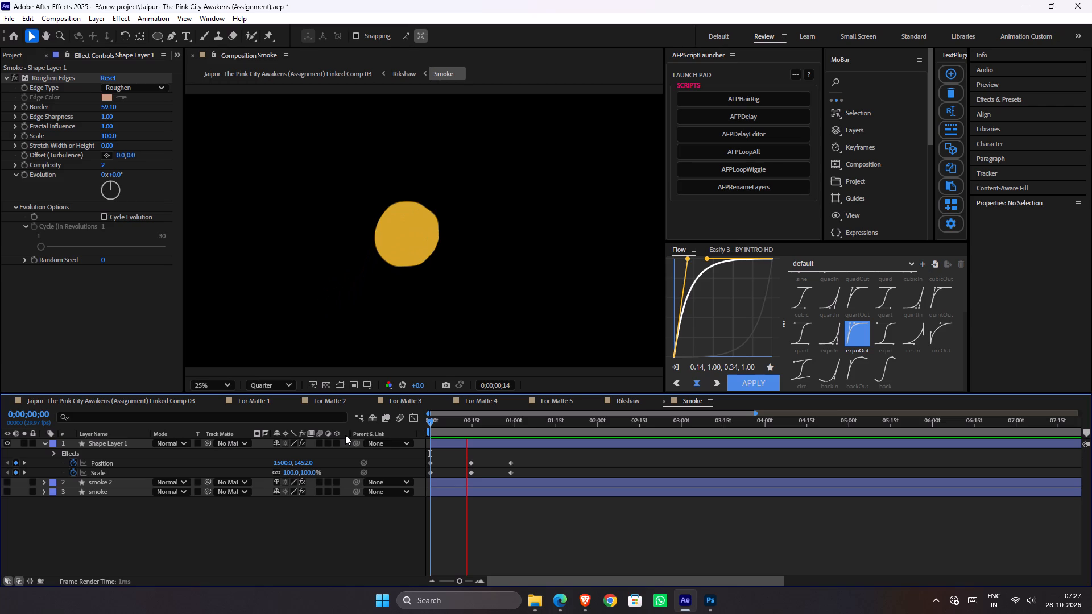
pyautogui.press('space')
pyautogui.press('space')
pyautogui.press('space')
pyautogui.click(732, 489)
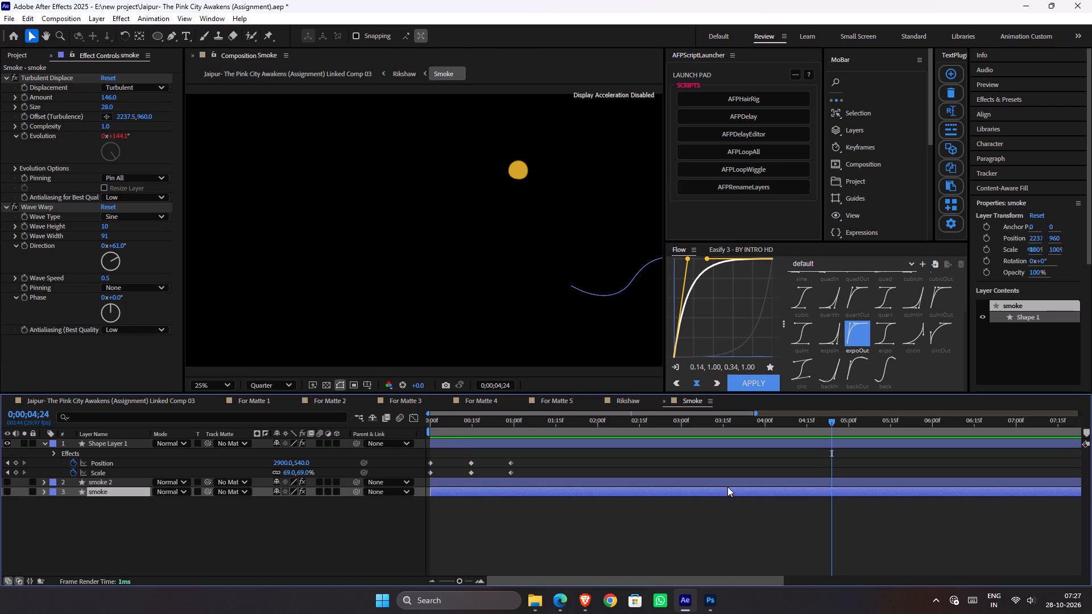
pyautogui.moveTo(478, 431); pyautogui.dragTo(388, 437)
pyautogui.hotkey('ctrl', 's')
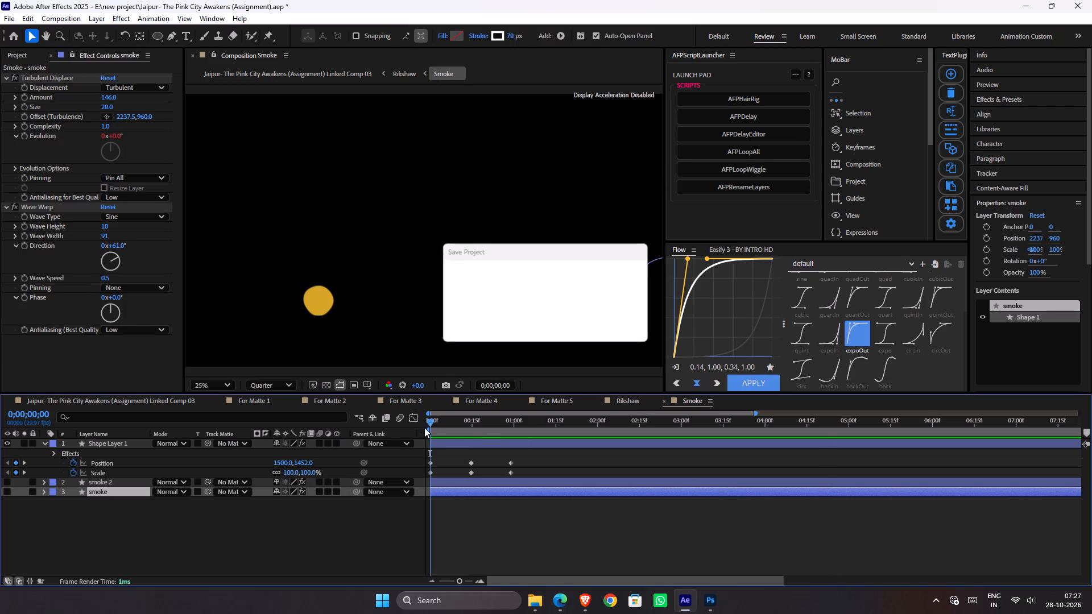
# Apply Easy Ease to all of Shape Layer 1's Position and Scale keyframes.
pyautogui.click(484, 421)
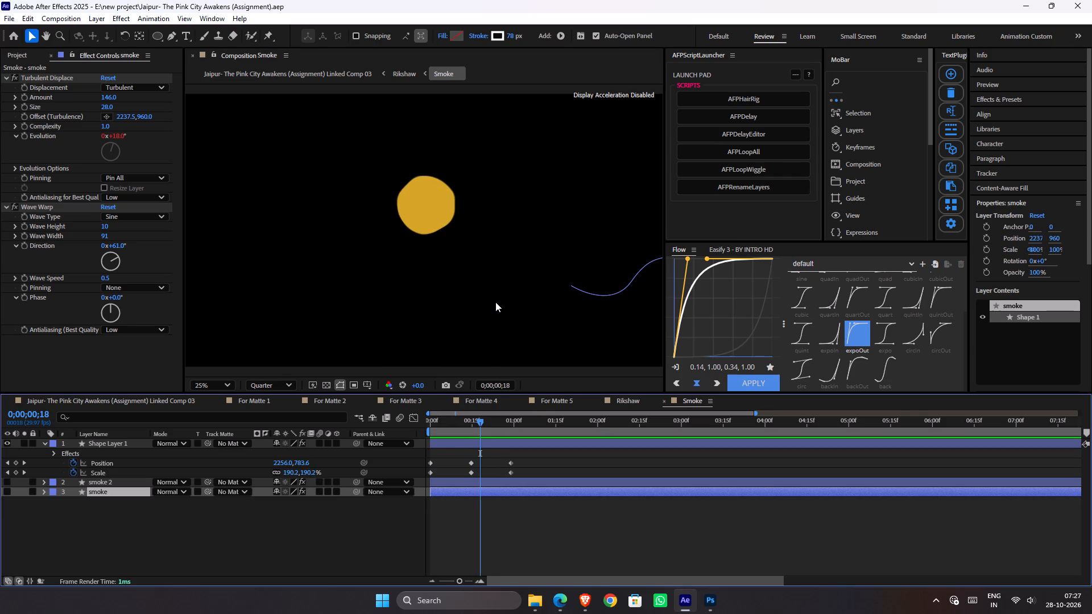
pyautogui.scroll(1, 502, 268)
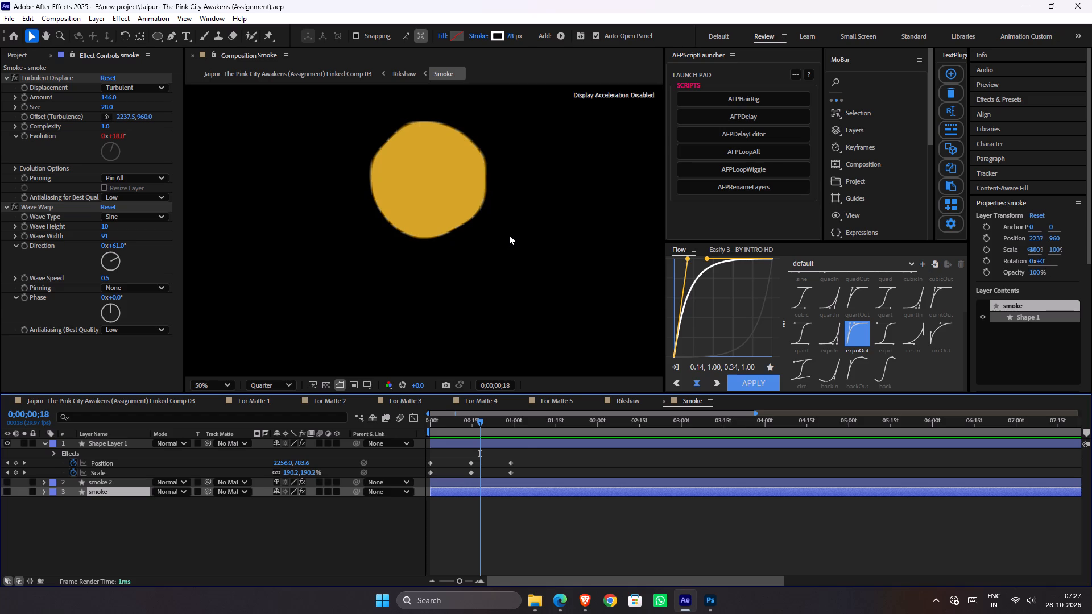
pyautogui.scroll(-1, 479, 299)
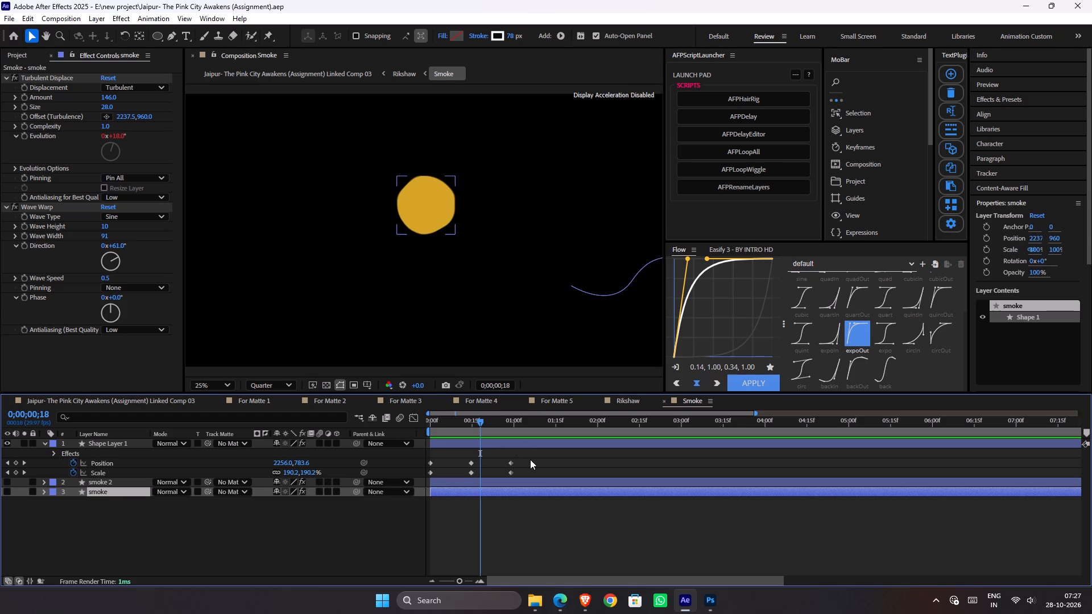
pyautogui.moveTo(530, 459); pyautogui.dragTo(416, 481)
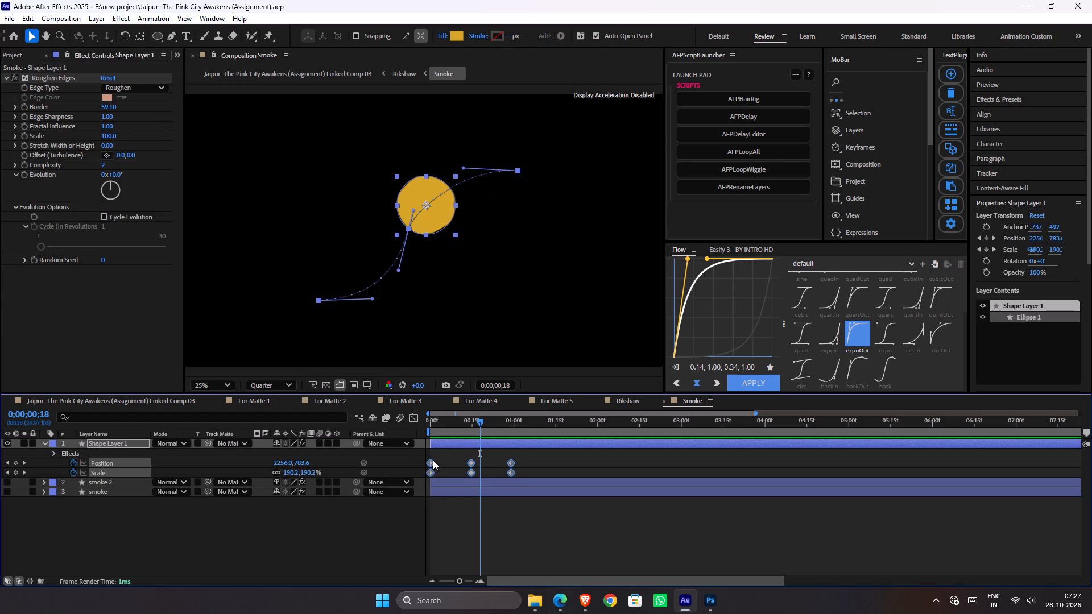
pyautogui.press('F9')
# Convert the middle Position and Scale keyframes of Shape Layer 1 to Auto Bezier interpolation.
pyautogui.click(473, 457)
pyautogui.keyDown('ctrl'); pyautogui.click(471, 461); pyautogui.keyUp('ctrl')
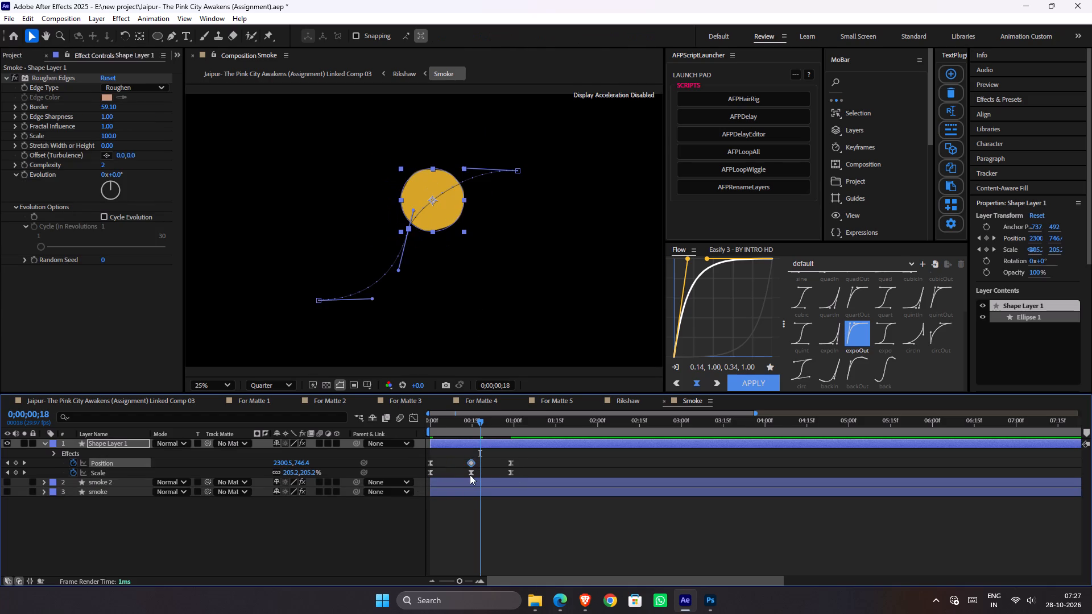
pyautogui.keyDown('ctrl'); pyautogui.click(470, 475); pyautogui.keyUp('ctrl')
pyautogui.keyDown('ctrl'); pyautogui.click(470, 474); pyautogui.keyUp('ctrl')
pyautogui.keyDown('ctrl'); pyautogui.click(470, 463); pyautogui.keyUp('ctrl')
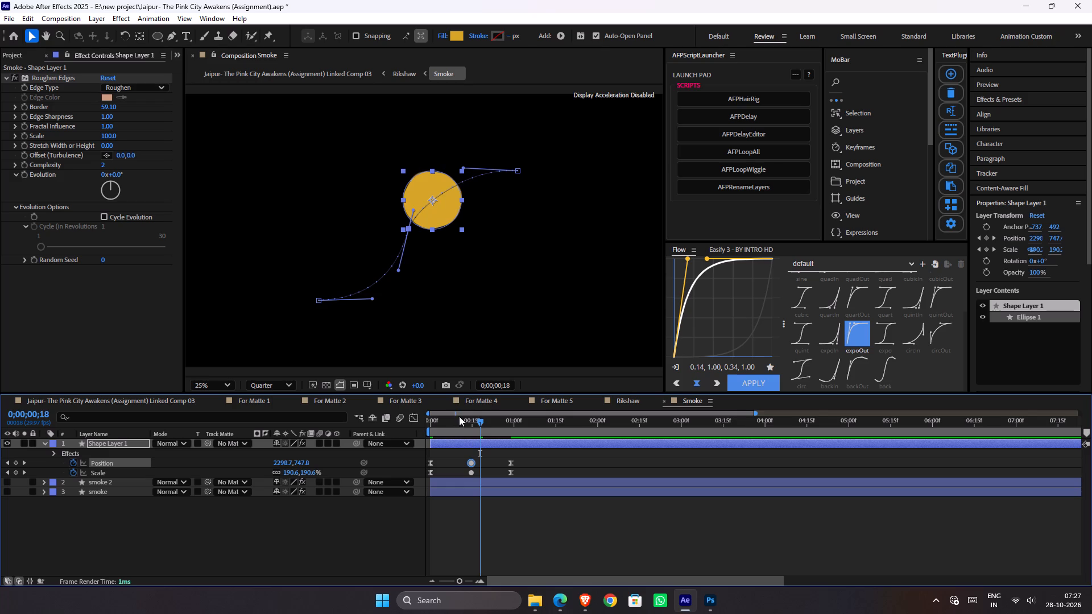
# Play the eased motion from the first frame a few times and save the project.
pyautogui.moveTo(460, 418); pyautogui.dragTo(400, 420)
pyautogui.press('space')
pyautogui.press('space')
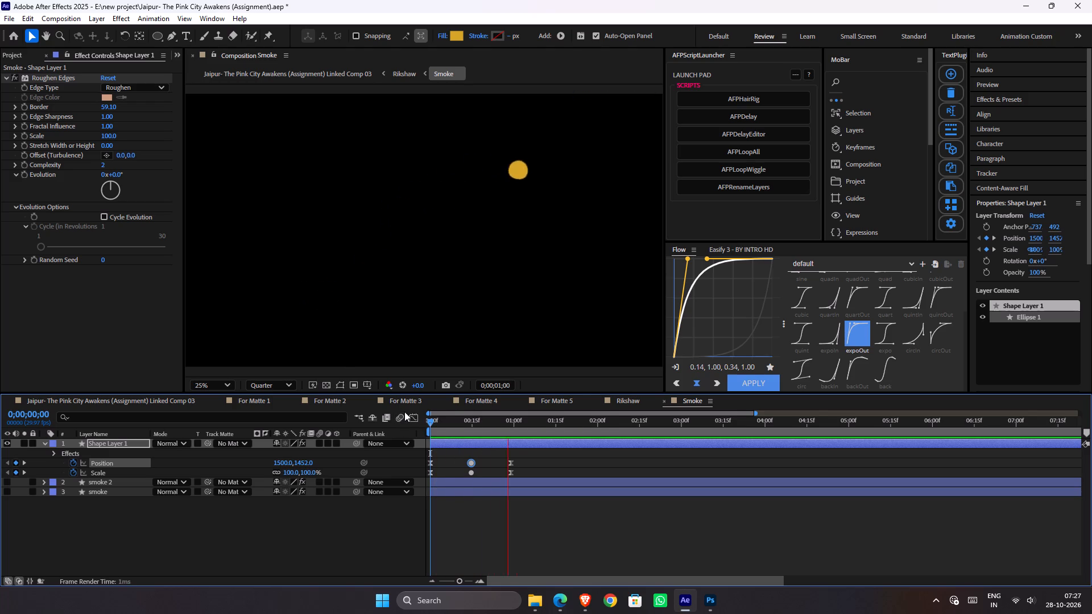
pyautogui.moveTo(470, 419); pyautogui.dragTo(416, 422)
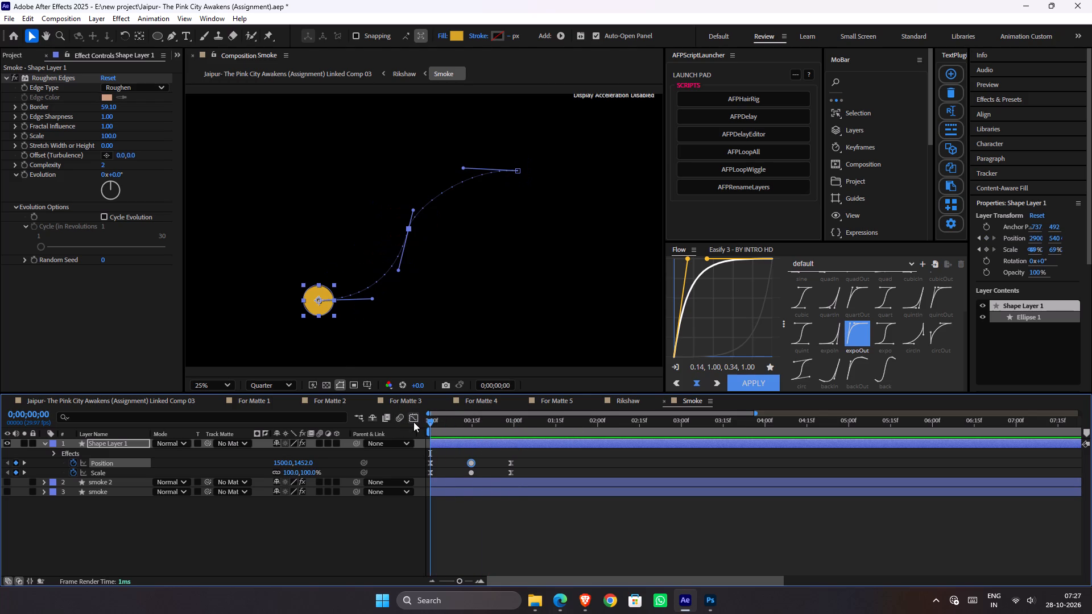
pyautogui.press('space')
pyautogui.press('space')
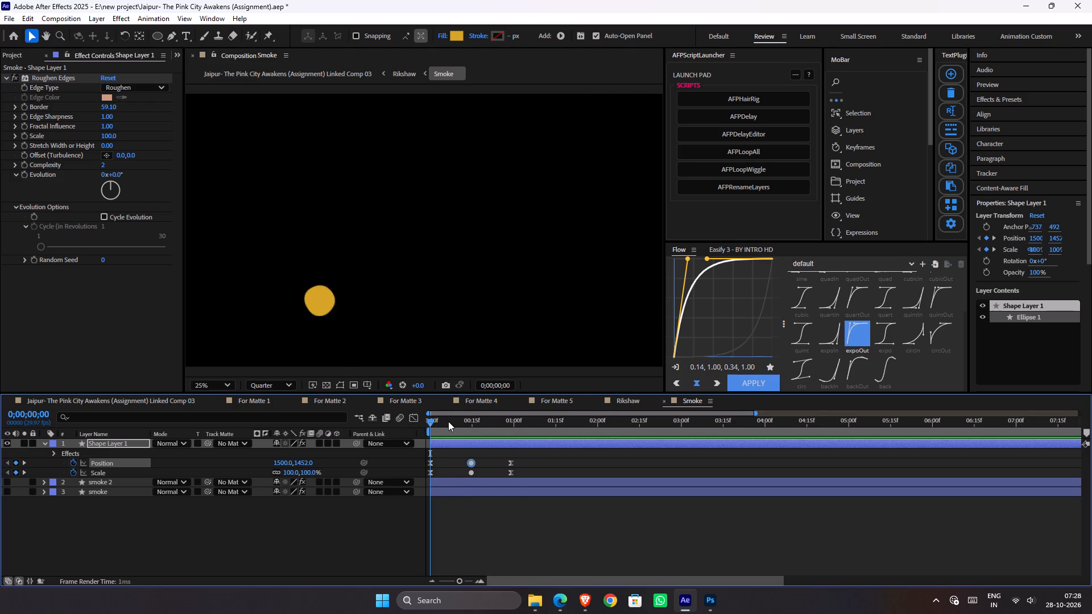
pyautogui.press('space')
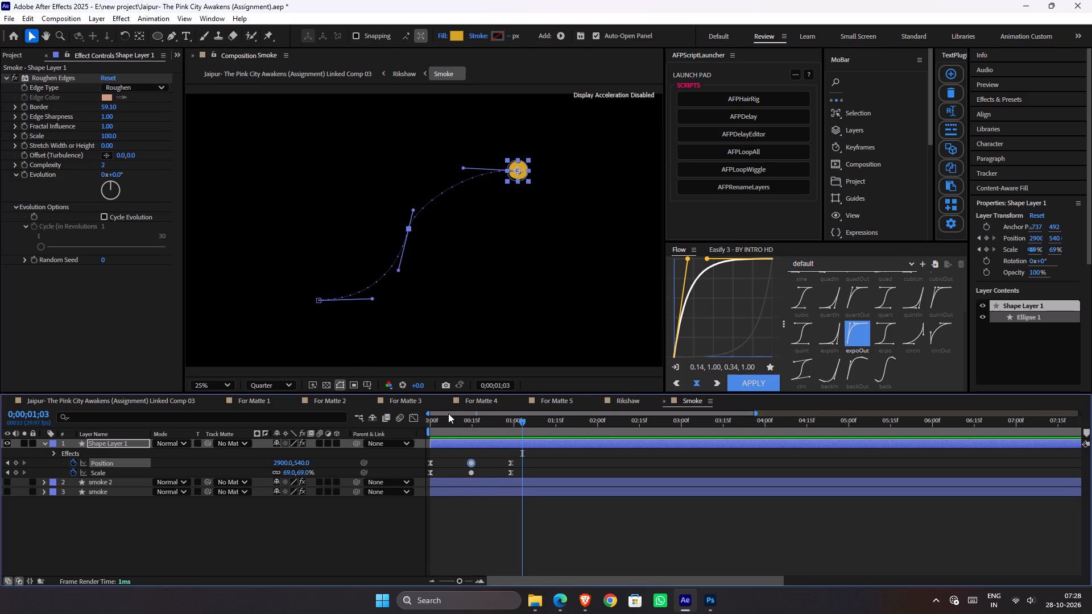
pyautogui.hotkey('ctrl', 's')
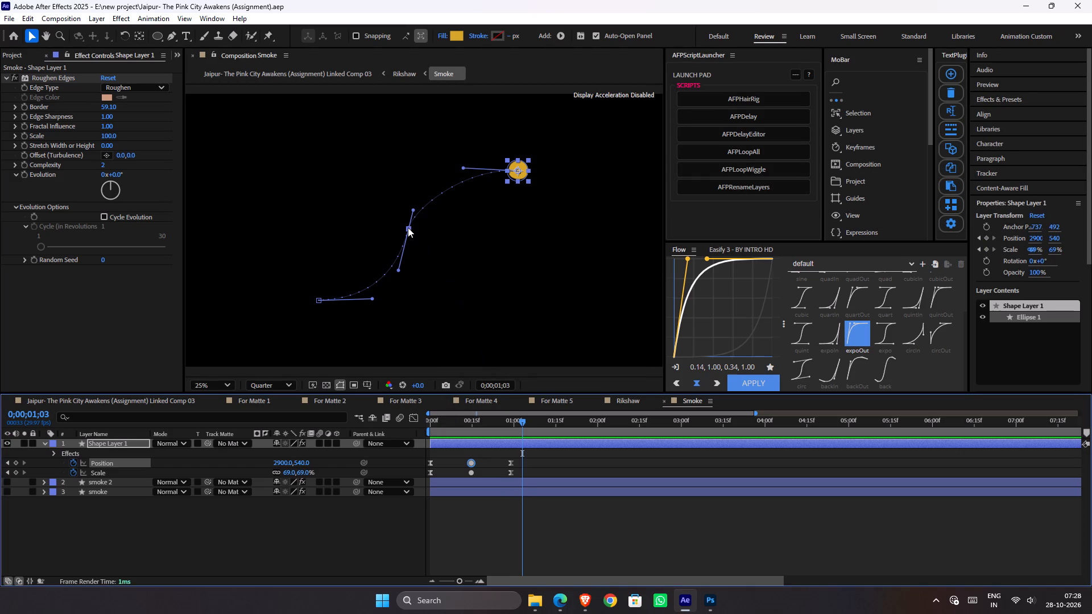
# Move the middle point of the circle's motion path to about 2189, 893 at 0;00;00;15.
pyautogui.write('jj')
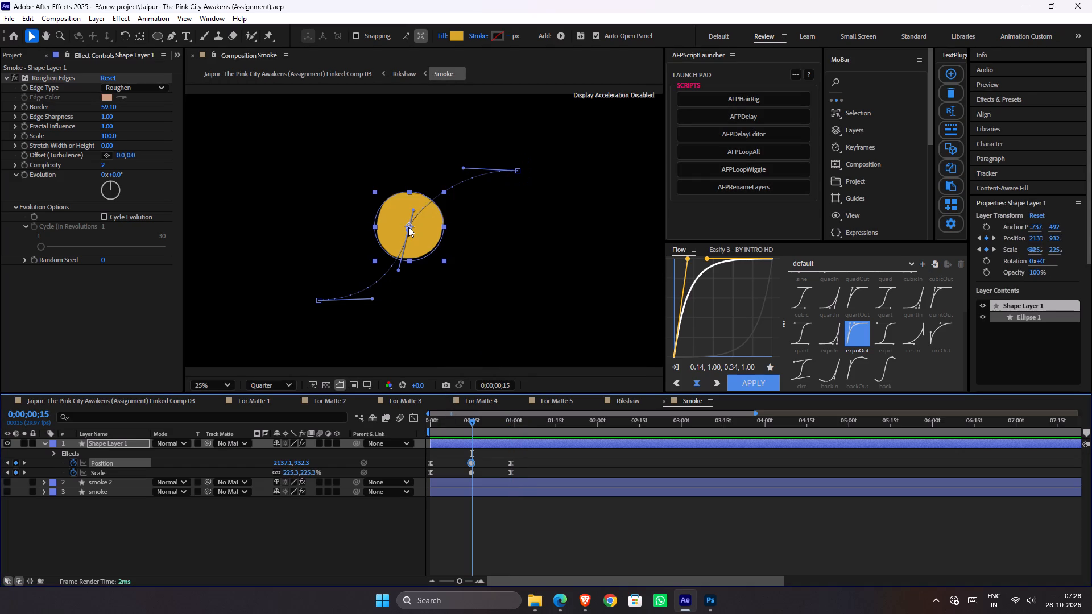
pyautogui.moveTo(408, 227); pyautogui.dragTo(416, 221)
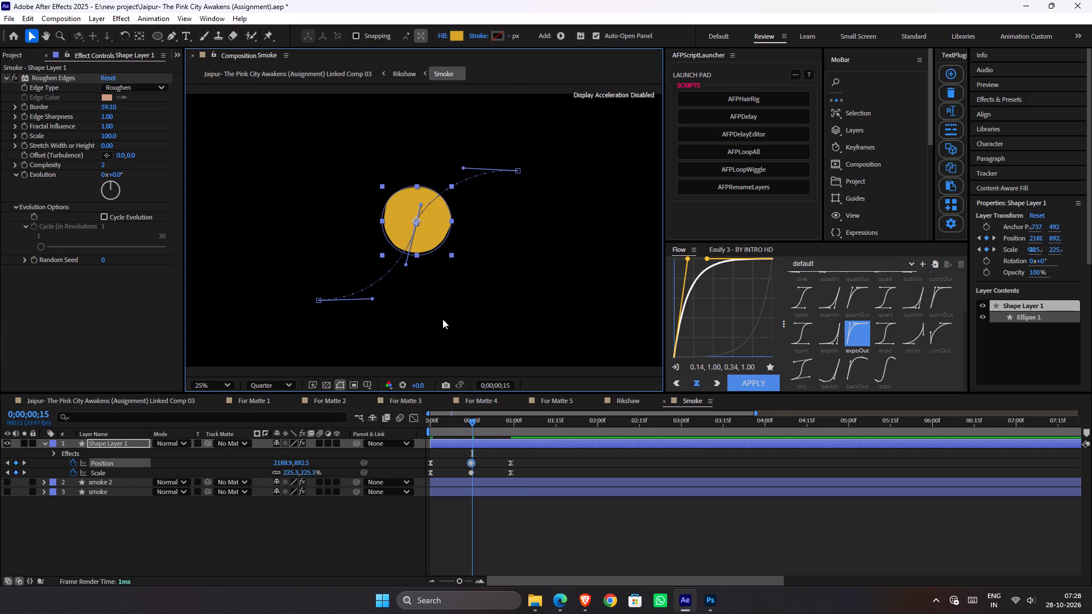
# Replay the adjusted motion path from the first frame and save the project.
pyautogui.moveTo(458, 427); pyautogui.dragTo(338, 408)
pyautogui.press('space')
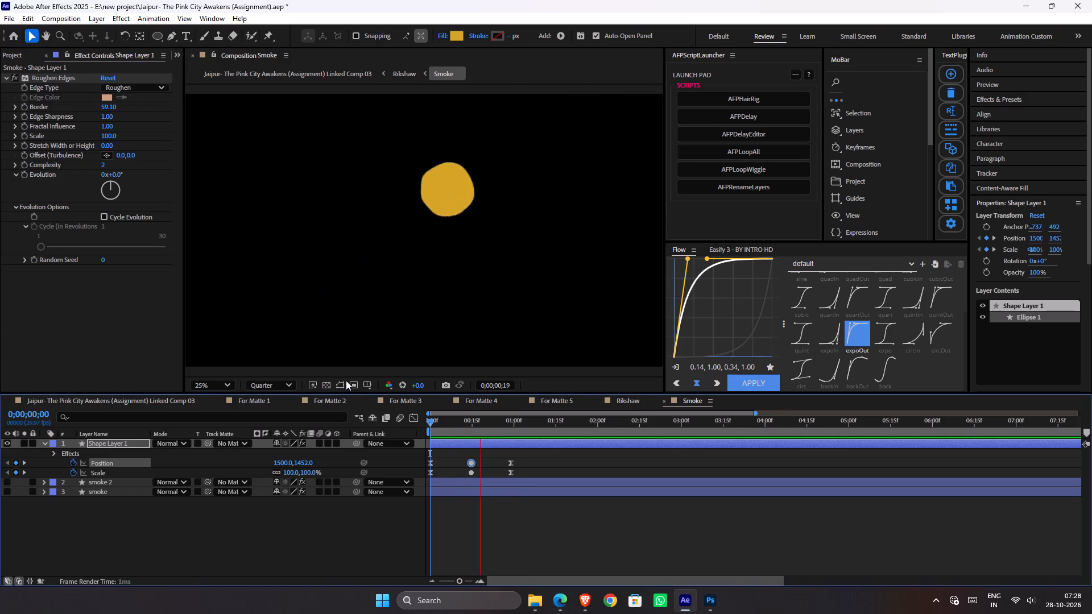
pyautogui.press('space')
pyautogui.hotkey('ctrl', 's')
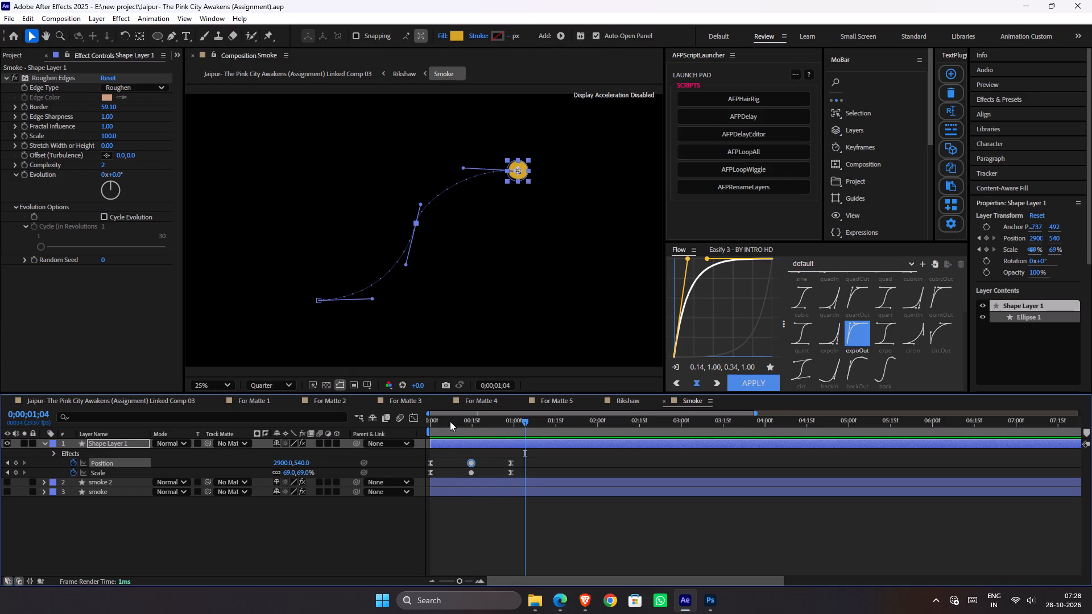
pyautogui.moveTo(450, 420); pyautogui.dragTo(380, 413)
pyautogui.press('space')
pyautogui.press('space')
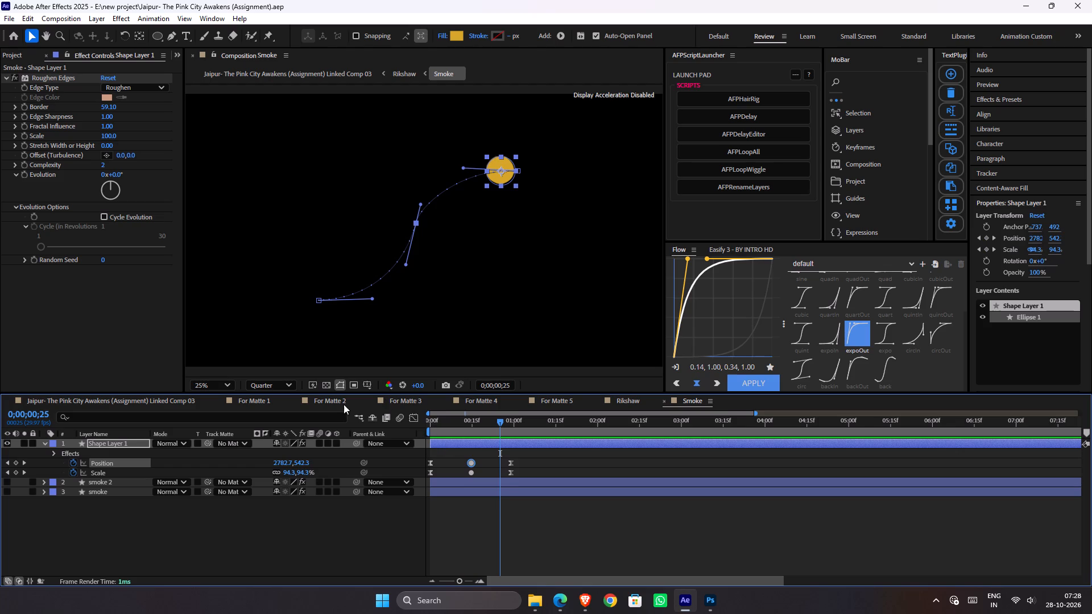
# Start an expression on Shape Layer 1's Position with the text "loop".
pyautogui.keyDown('alt'); pyautogui.click(72, 464); pyautogui.keyUp('alt')
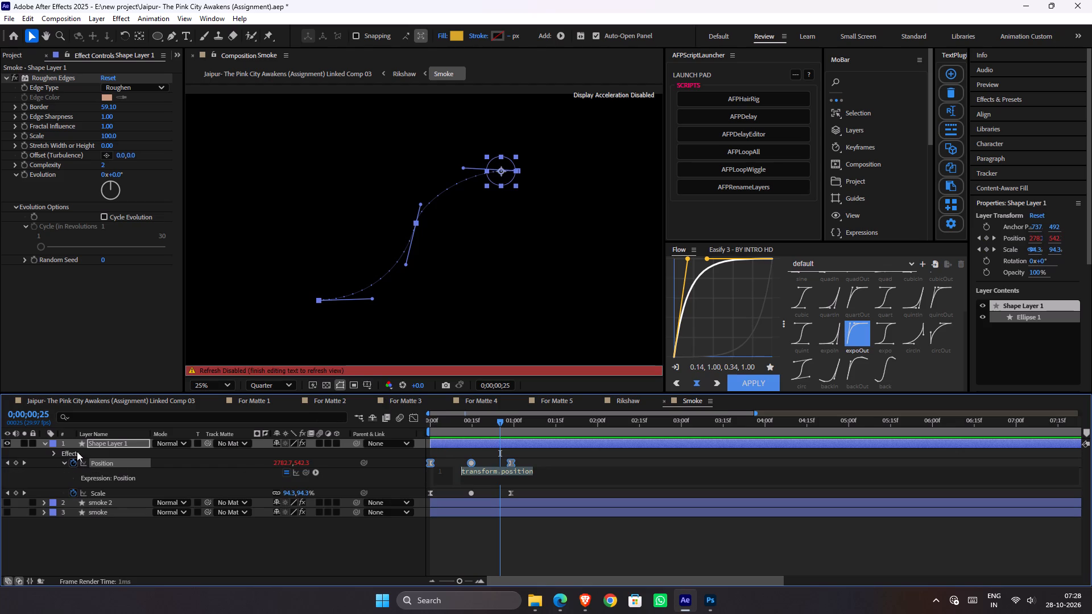
pyautogui.write('loop')
# Switch to the browser and look up the Position loop expression in the tutorial's "Animating the smoke" section, past 3:34.
pyautogui.hotkey('alt', 'Tab')
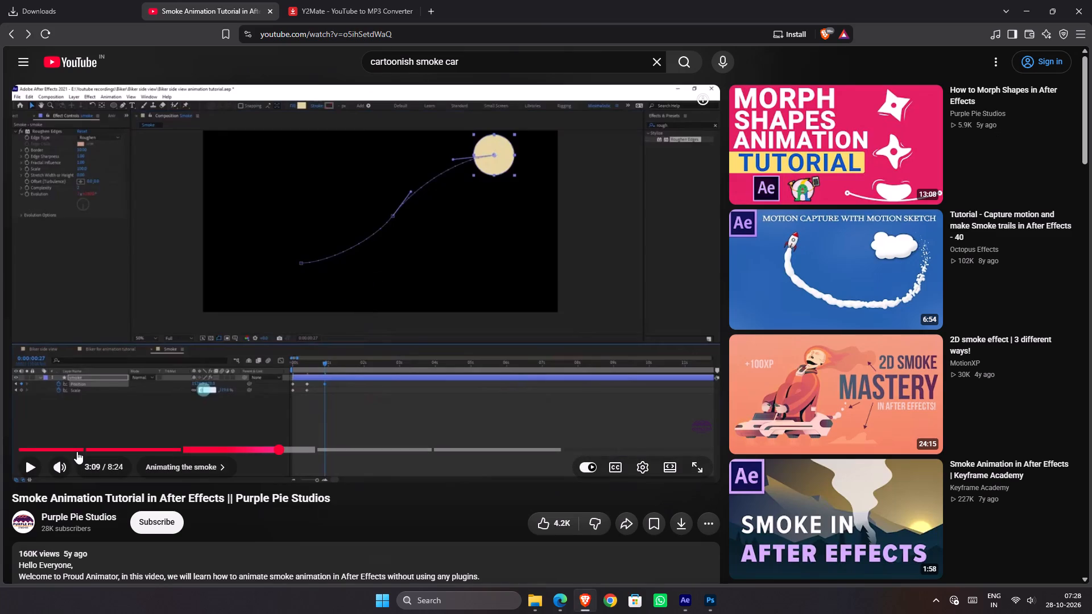
pyautogui.press('Right')
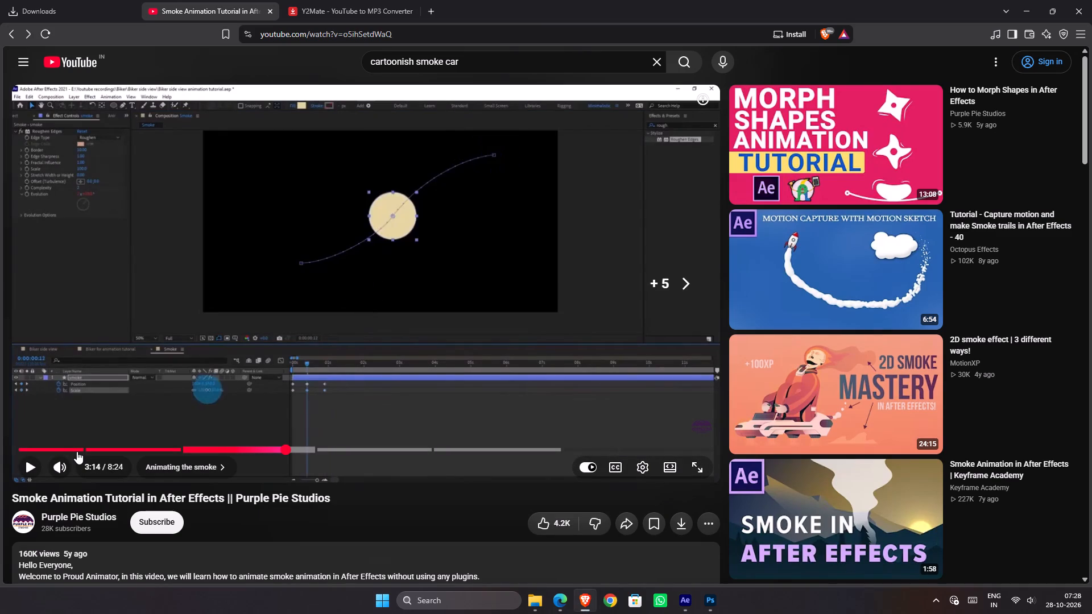
pyautogui.press('Right')
pyautogui.press('Right')
pyautogui.press('Right')
pyautogui.press('Right')
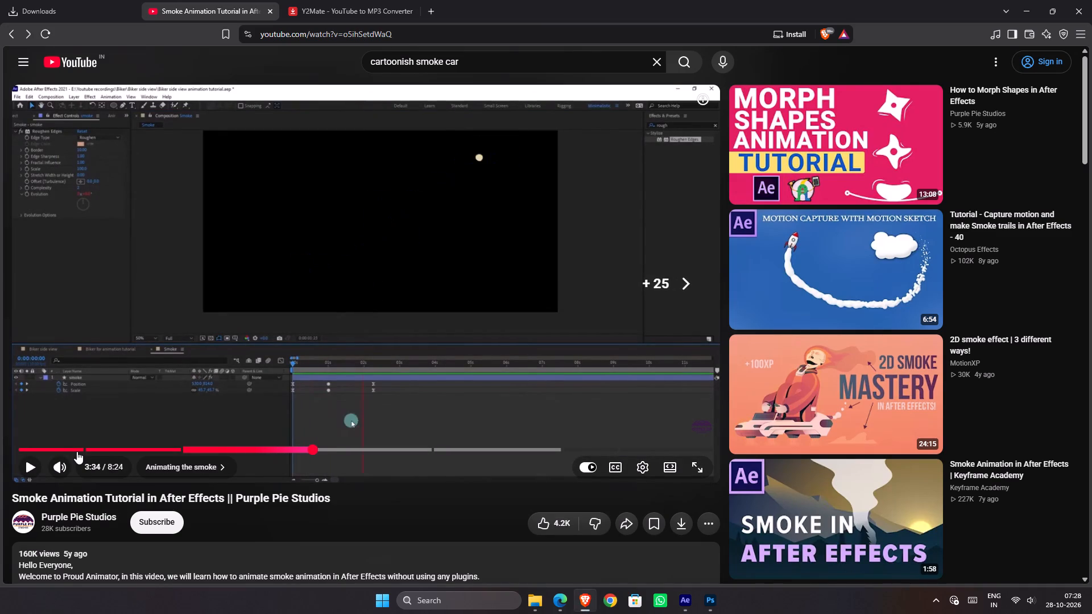
pyautogui.press('Right')
pyautogui.press('Right')
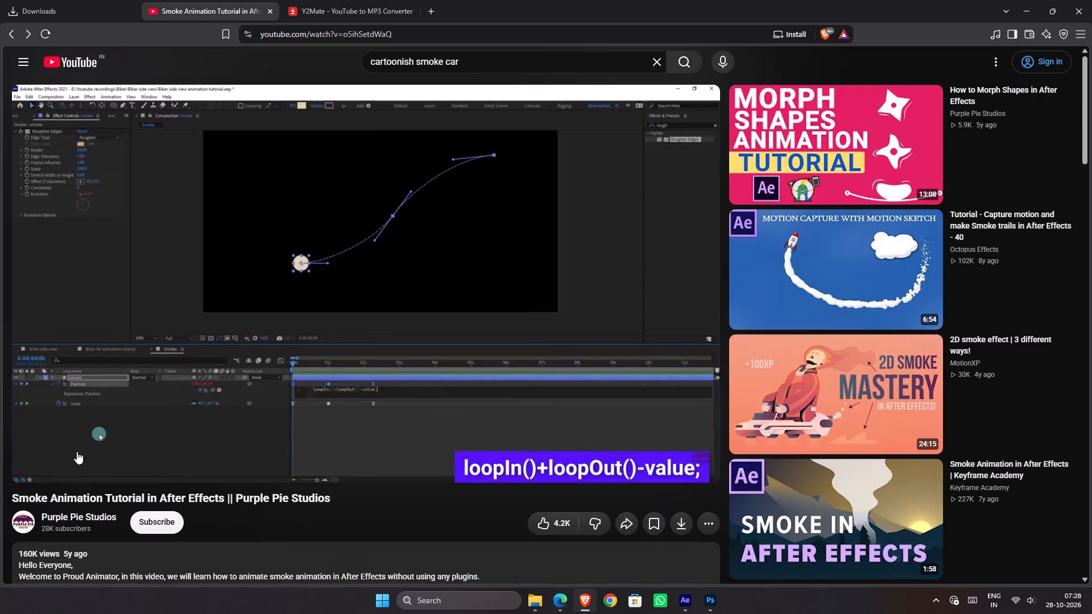
# Return to After Effects and complete Shape Layer 1's Position expression as loopIn()+loopOut()-value.
pyautogui.hotkey('alt', 'Tab')
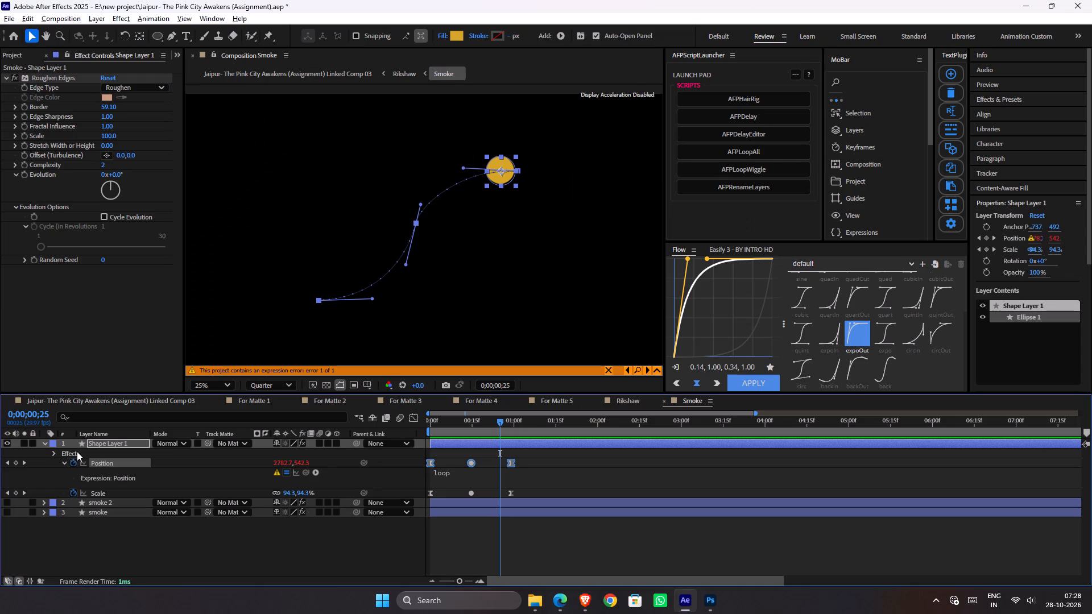
pyautogui.click(483, 479)
pyautogui.click(487, 478)
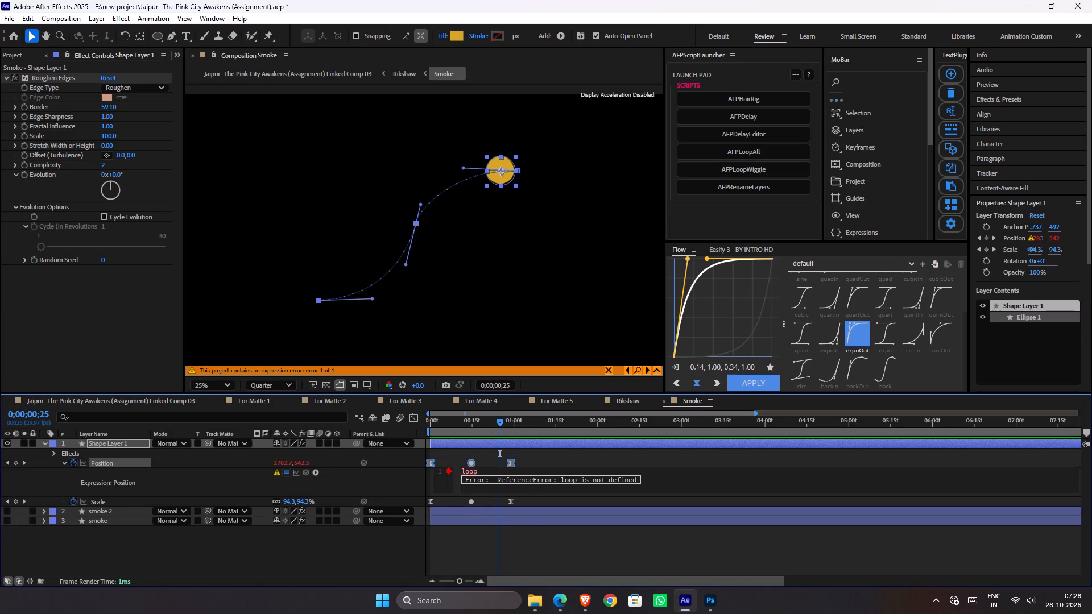
pyautogui.press('i')
pyautogui.press('Return')
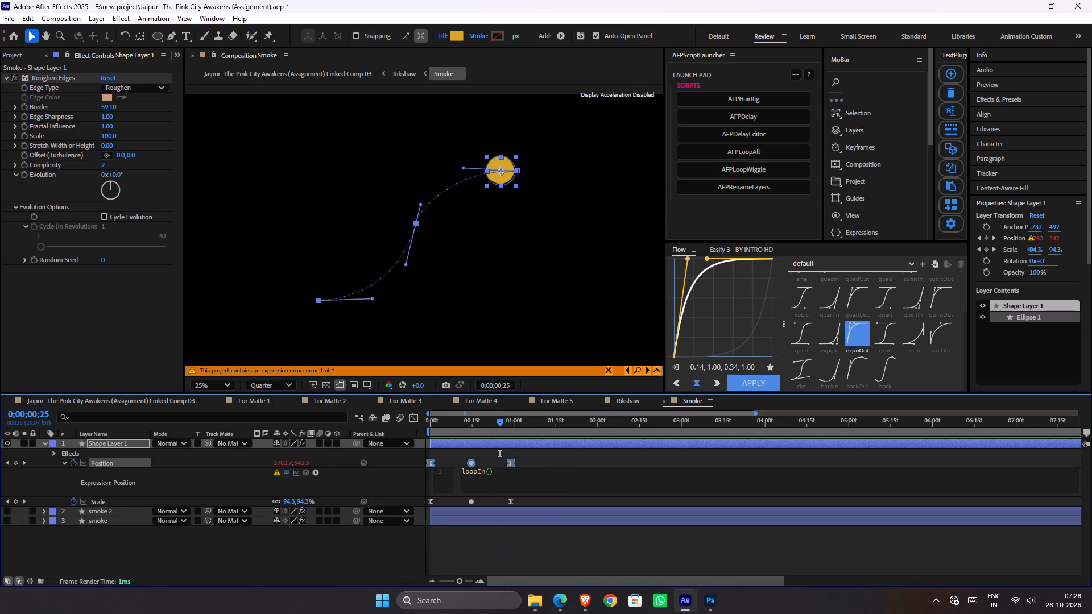
pyautogui.press('Right')
pyautogui.write('+l')
pyautogui.write('oop')
pyautogui.press('Down')
pyautogui.press('Down')
pyautogui.press('Return')
pyautogui.press('0')
pyautogui.press('BackSpace')
pyautogui.press('Right')
pyautogui.press('-')
pyautogui.write('value')
pyautogui.press('Return')
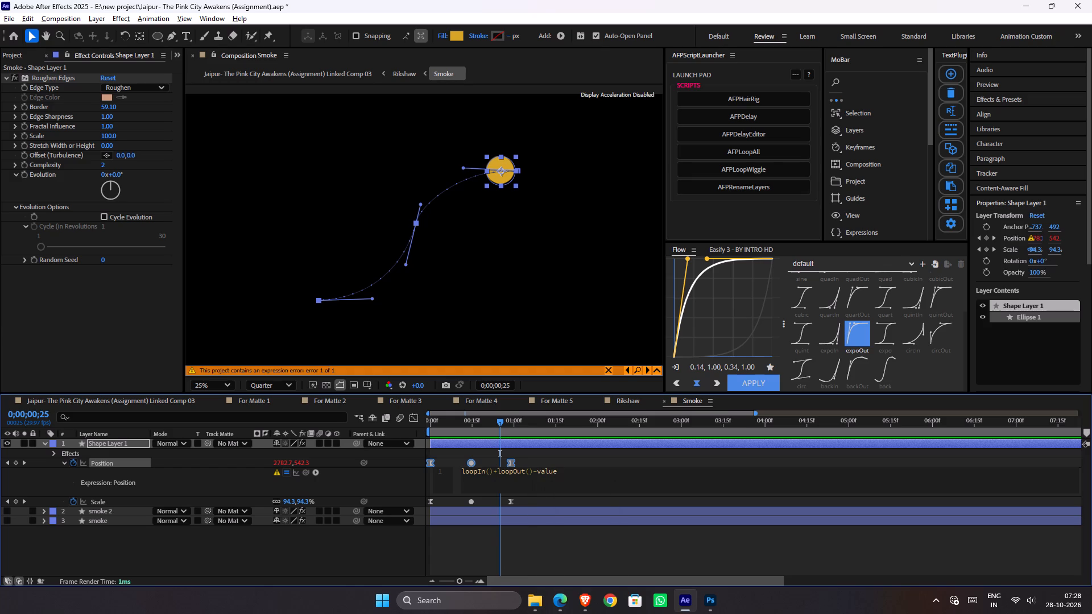
pyautogui.press('Return')
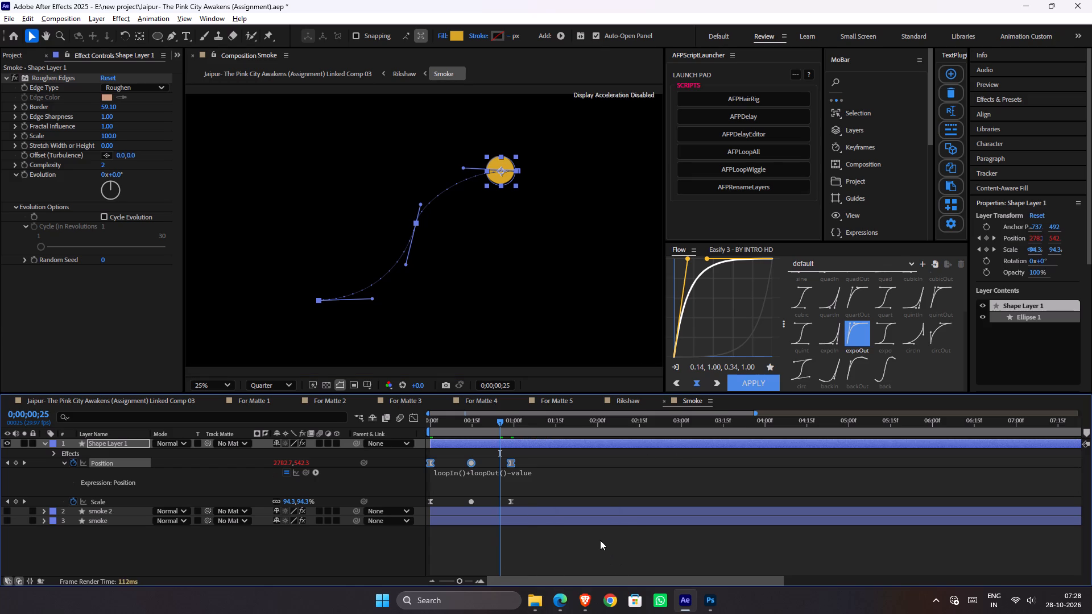
# Copy the loopIn()+loopOut()-value expression from Shape Layer 1's Position onto its Scale.
pyautogui.click(533, 472)
pyautogui.hotkey('ctrl', 'c')
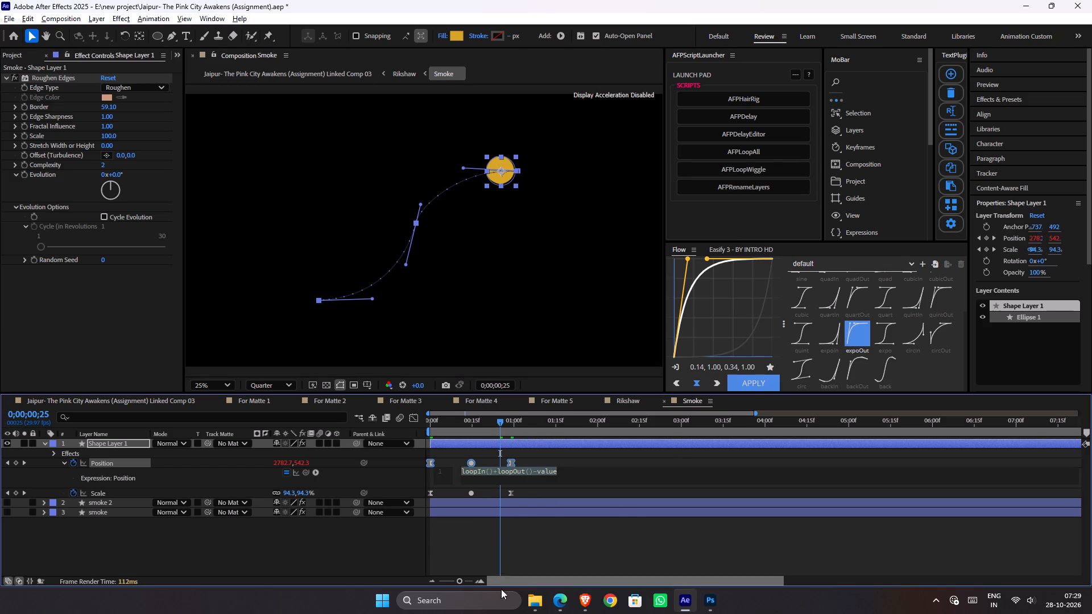
pyautogui.click(507, 597)
pyautogui.click(514, 540)
pyautogui.click(283, 545)
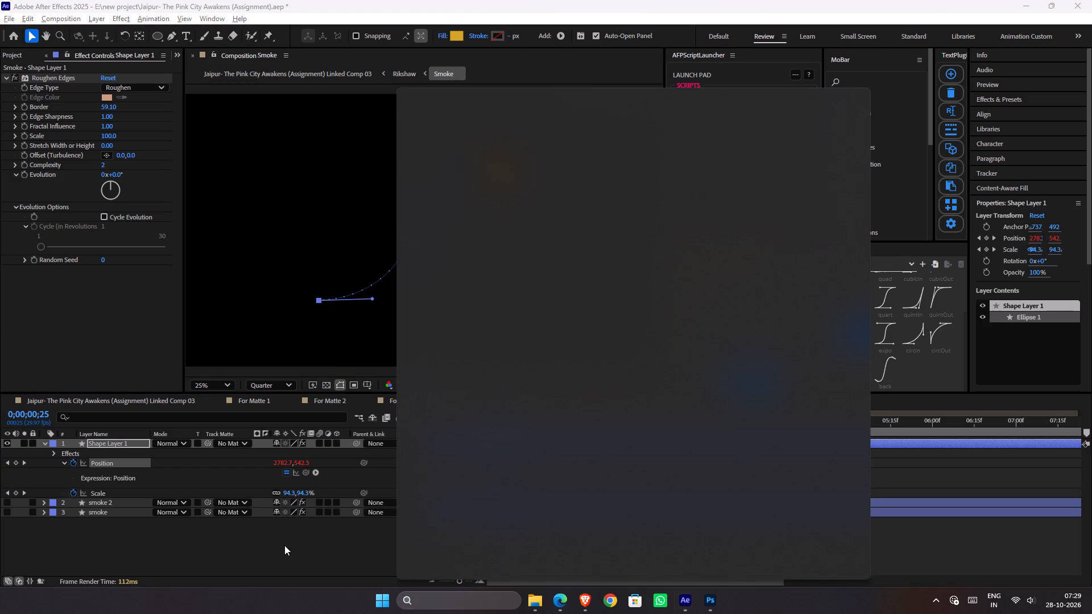
pyautogui.keyDown('alt'); pyautogui.click(75, 493); pyautogui.keyUp('alt')
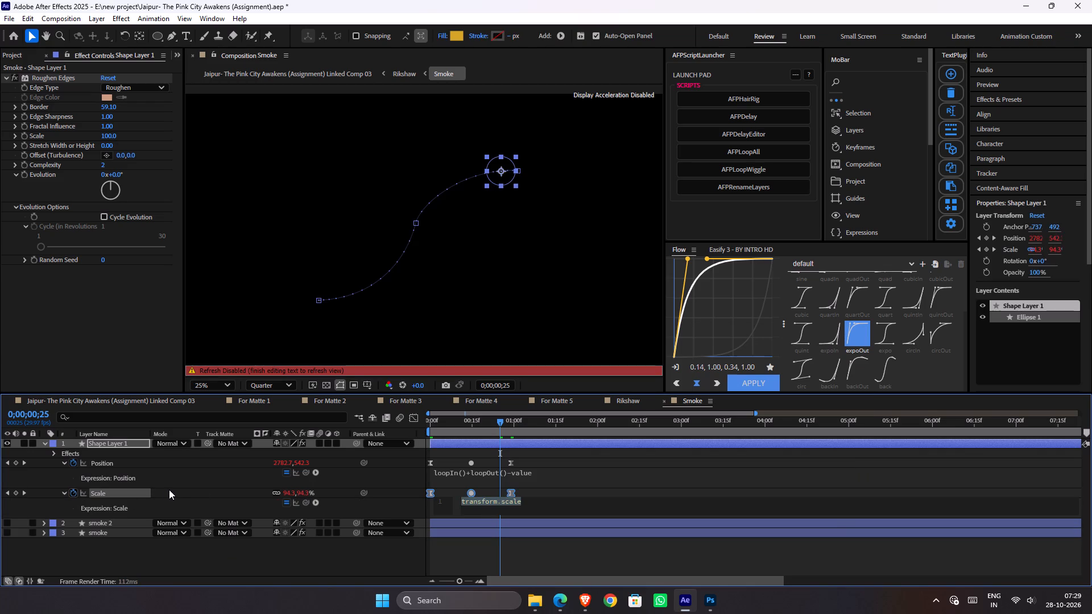
pyautogui.hotkey('ctrl', 'v')
pyautogui.click(599, 475)
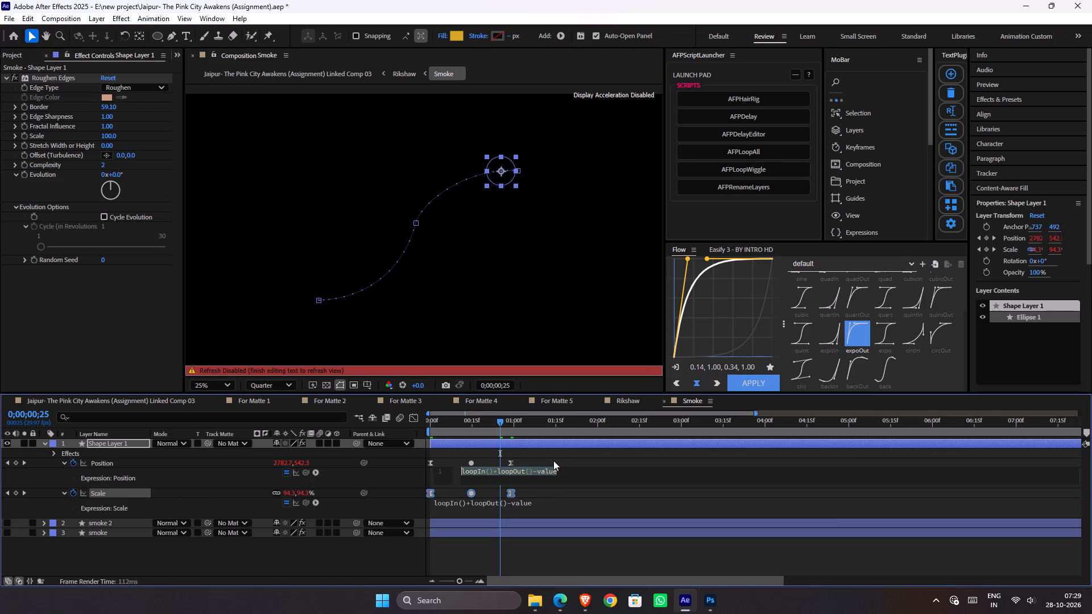
pyautogui.click(563, 455)
# Stretch Shape Layer 1's Position and Scale keyframes proportionally so the last pair sits at about 2 seconds.
pyautogui.moveTo(556, 457); pyautogui.dragTo(415, 503)
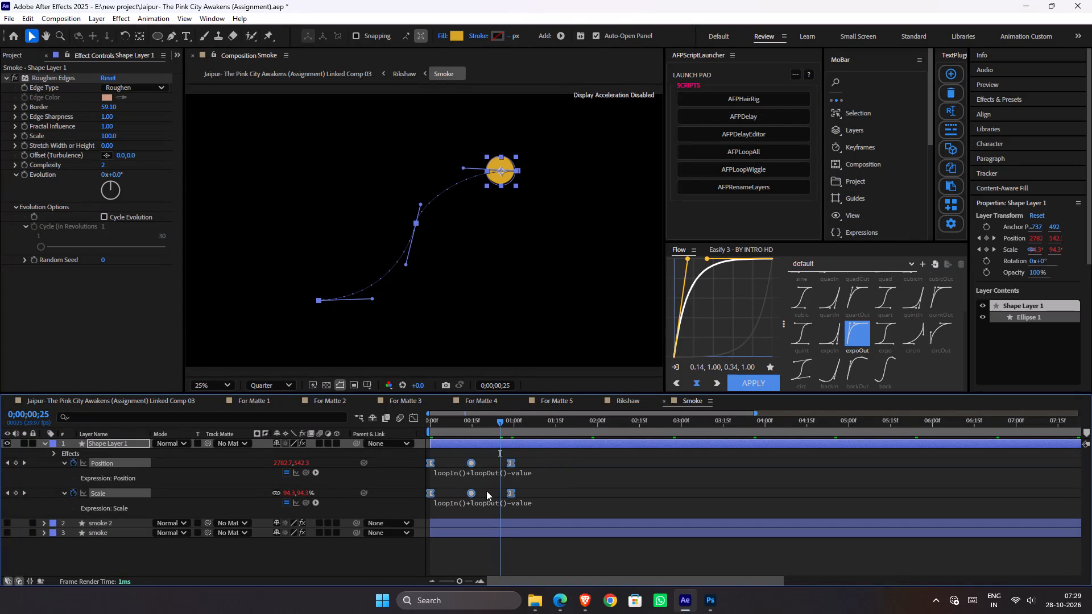
pyautogui.keyDown('alt'); pyautogui.moveTo(511, 492); pyautogui.dragTo(596, 488); pyautogui.keyUp('alt')
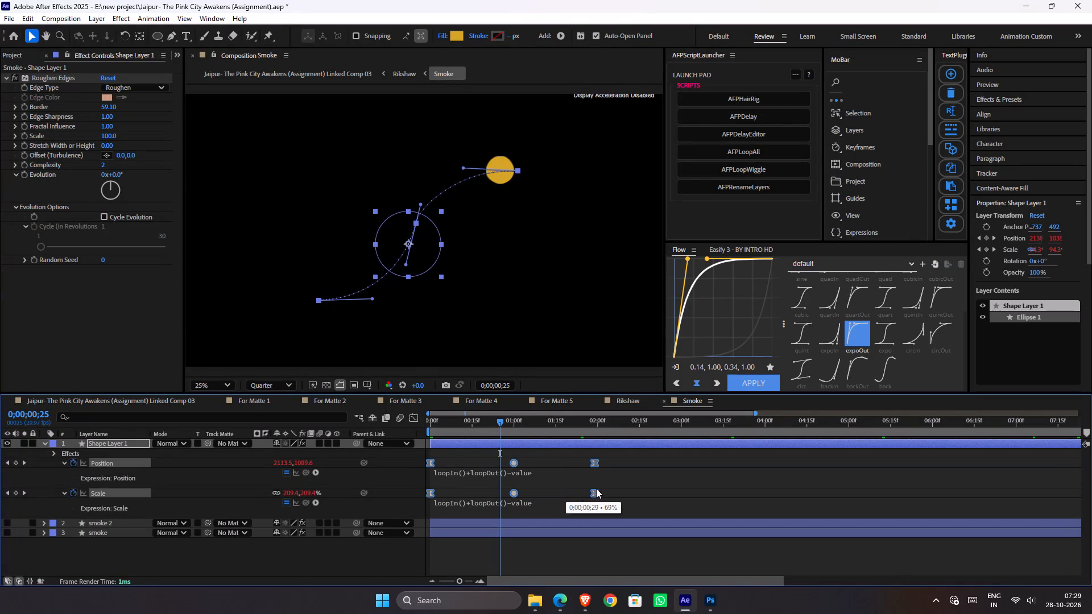
pyautogui.keyDown('alt'); pyautogui.moveTo(596, 488); pyautogui.dragTo(598, 488); pyautogui.keyUp('alt')
# Preview the slowed looping animation from the first frame and save the project.
pyautogui.moveTo(498, 426); pyautogui.dragTo(364, 428)
pyautogui.press('space')
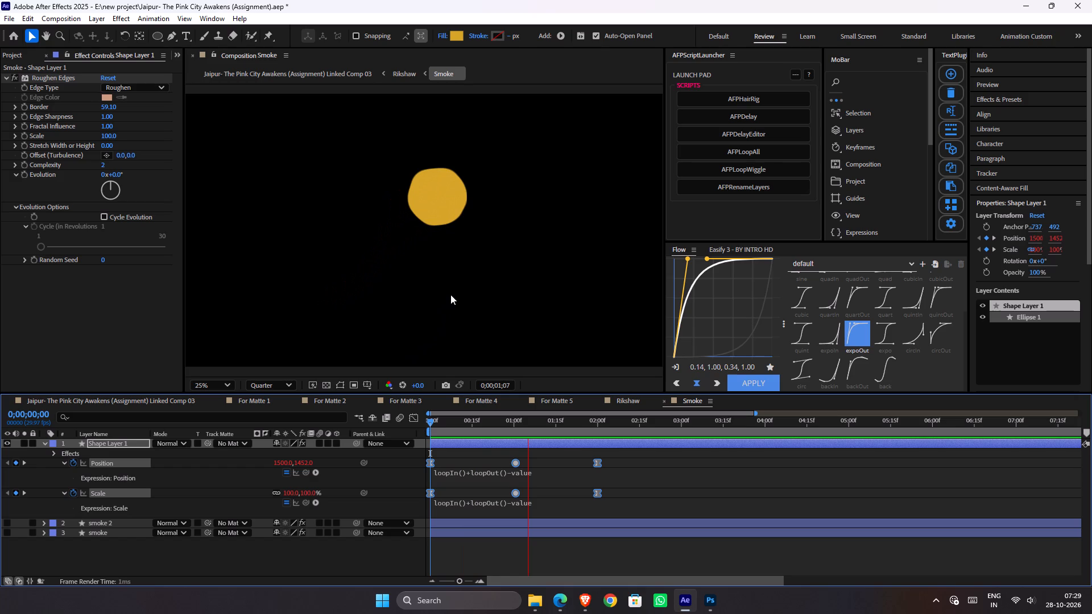
pyautogui.scroll(1, 481, 280)
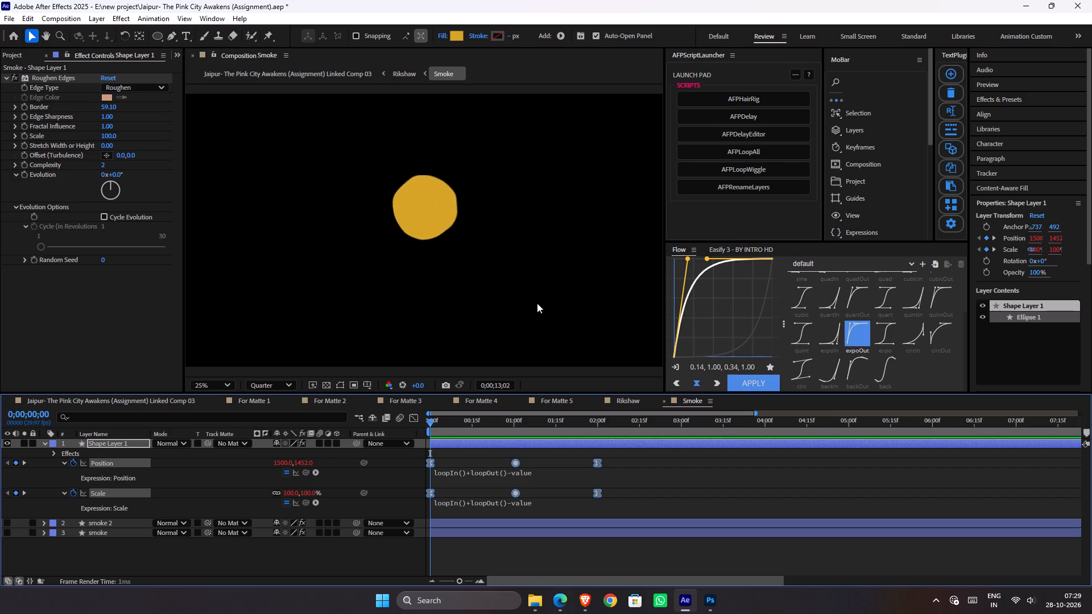
pyautogui.press('space')
pyautogui.keyDown('alt'); pyautogui.scroll(-8, 516, 433); pyautogui.keyUp('alt')
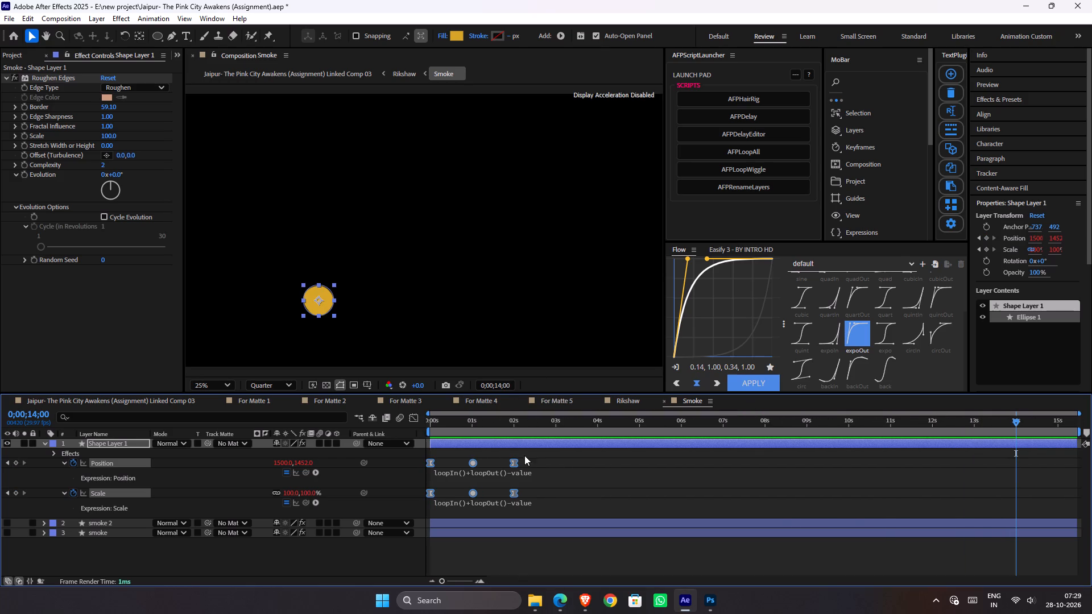
pyautogui.keyDown('alt'); pyautogui.scroll(-8, 520, 456); pyautogui.keyUp('alt')
pyautogui.hotkey('ctrl', 's')
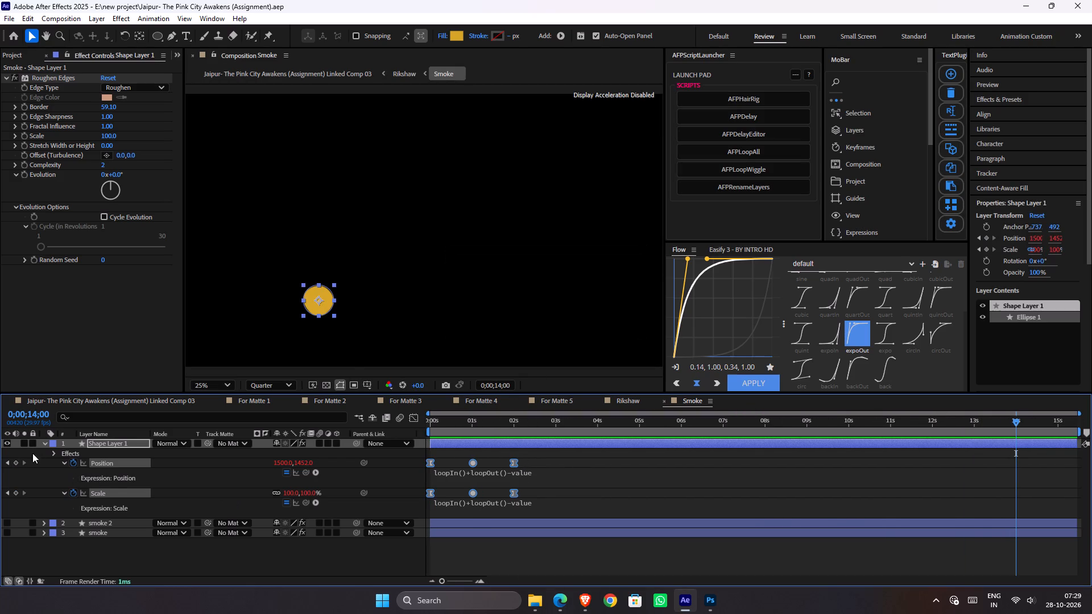
# Collapse Shape Layer 1's properties and duplicate the layer.
pyautogui.click(45, 442)
pyautogui.click(110, 445)
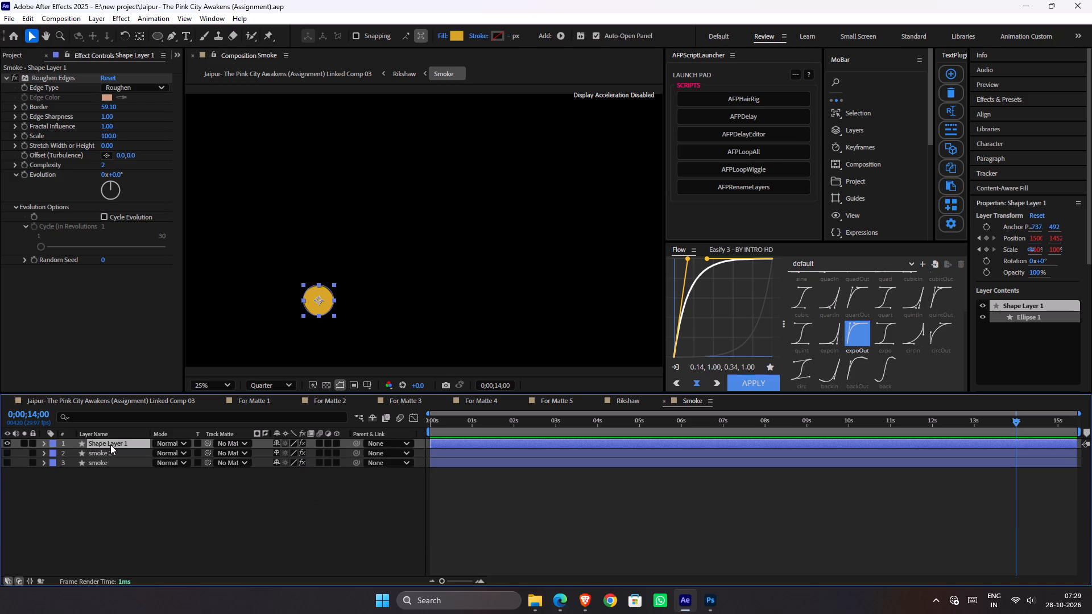
pyautogui.scroll(-1, 479, 211)
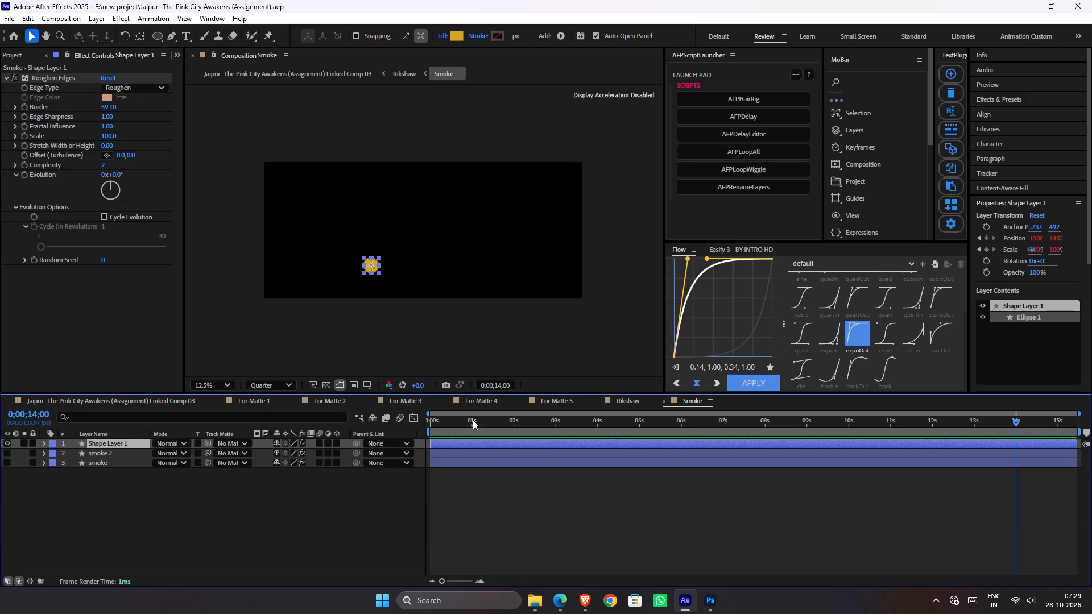
pyautogui.hotkey('ctrl', 'd')
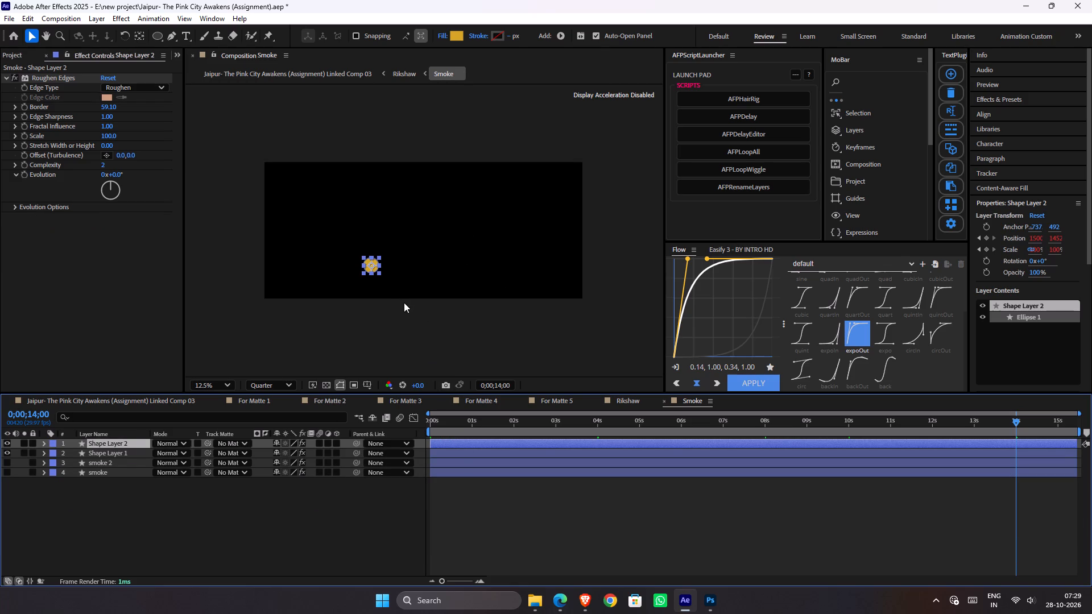
# At 0;00;01;01, move Shape Layer 2's circle to about 2069.5, 732.5 and raise the end point of its motion path.
pyautogui.scroll(1, 392, 298)
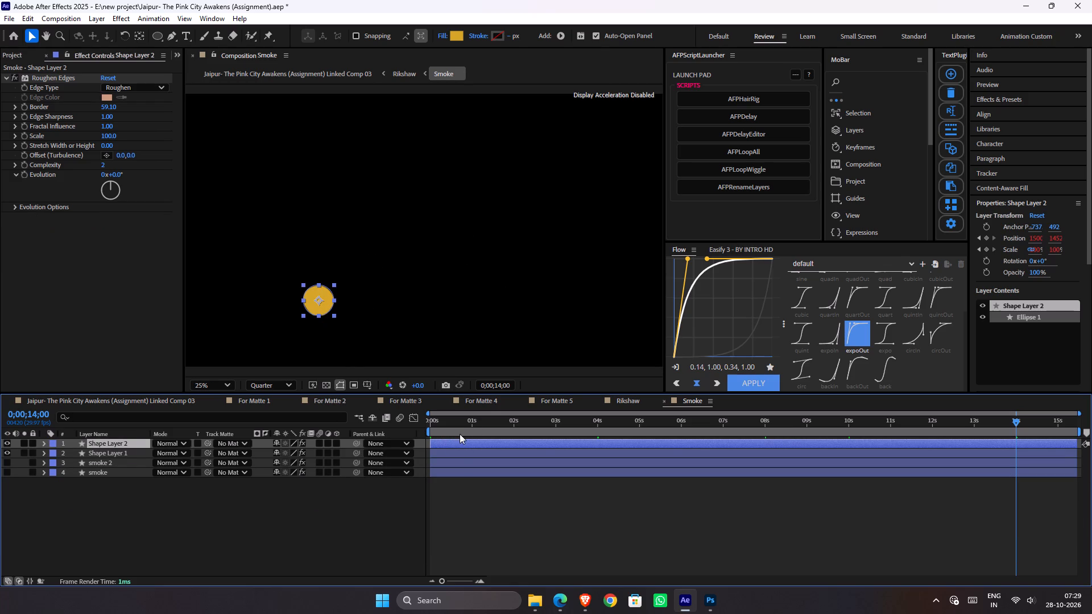
pyautogui.press('u')
pyautogui.moveTo(505, 429); pyautogui.dragTo(469, 430)
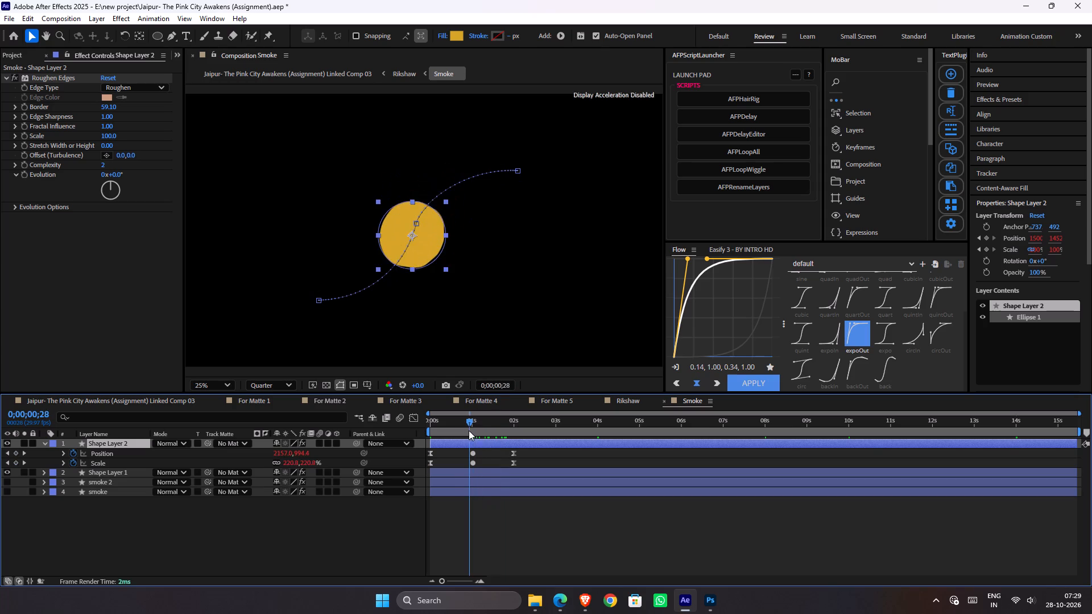
pyautogui.moveTo(469, 430); pyautogui.dragTo(475, 437)
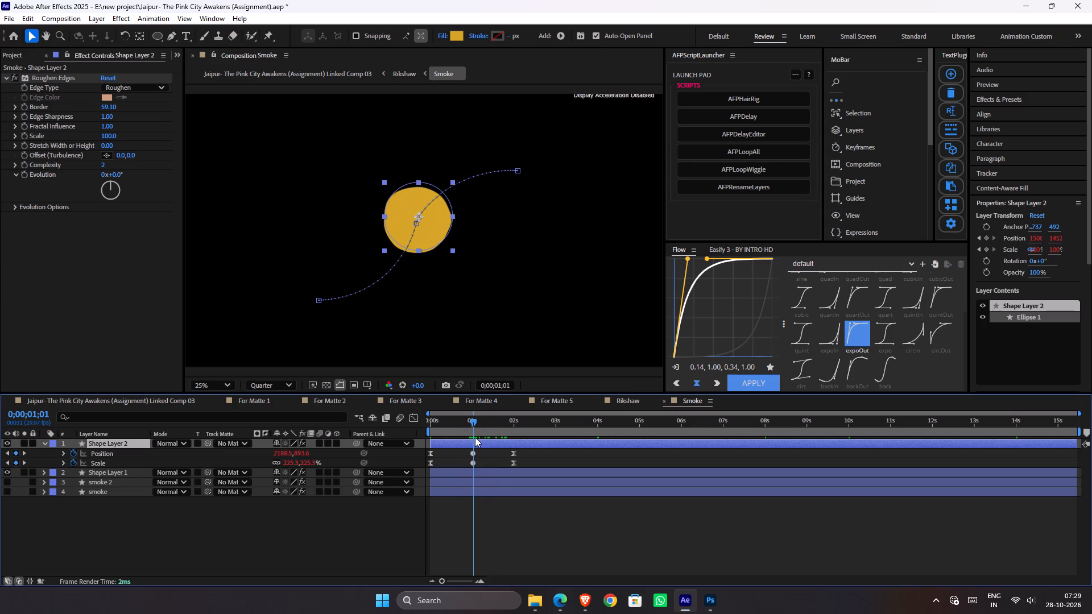
pyautogui.moveTo(475, 437); pyautogui.dragTo(471, 437)
pyautogui.press('k')
pyautogui.moveTo(523, 451); pyautogui.dragTo(413, 463)
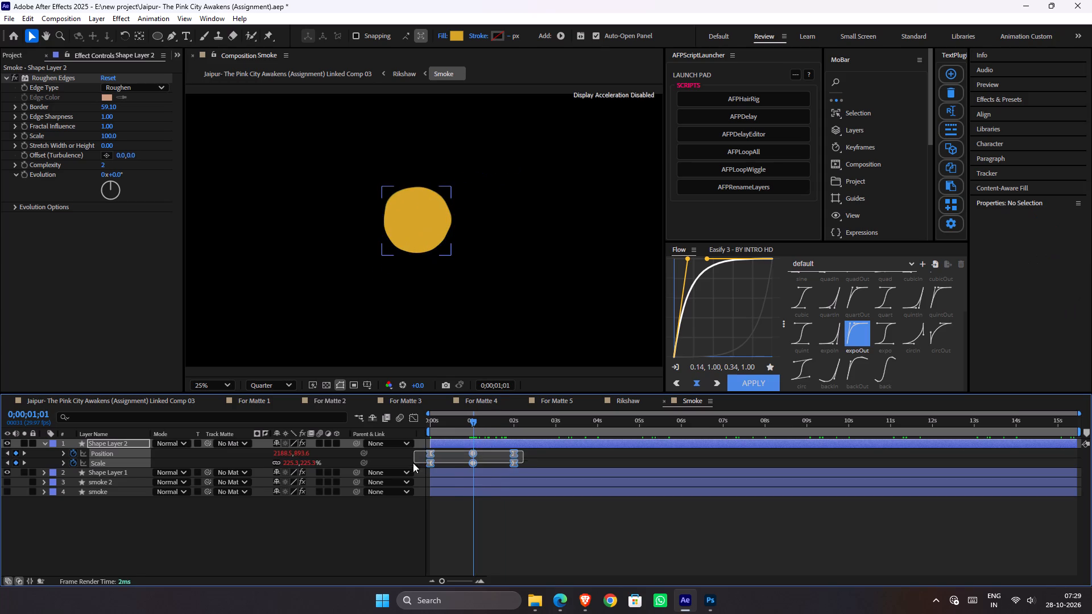
pyautogui.moveTo(413, 463); pyautogui.dragTo(408, 467)
pyautogui.click(489, 459)
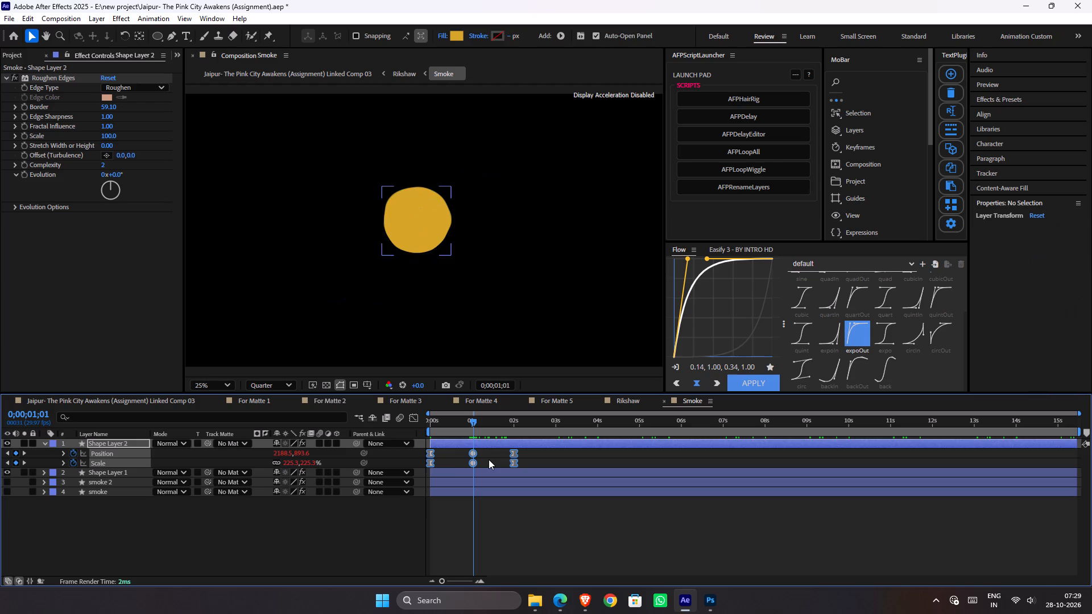
pyautogui.click(429, 237)
pyautogui.moveTo(429, 242); pyautogui.dragTo(419, 221)
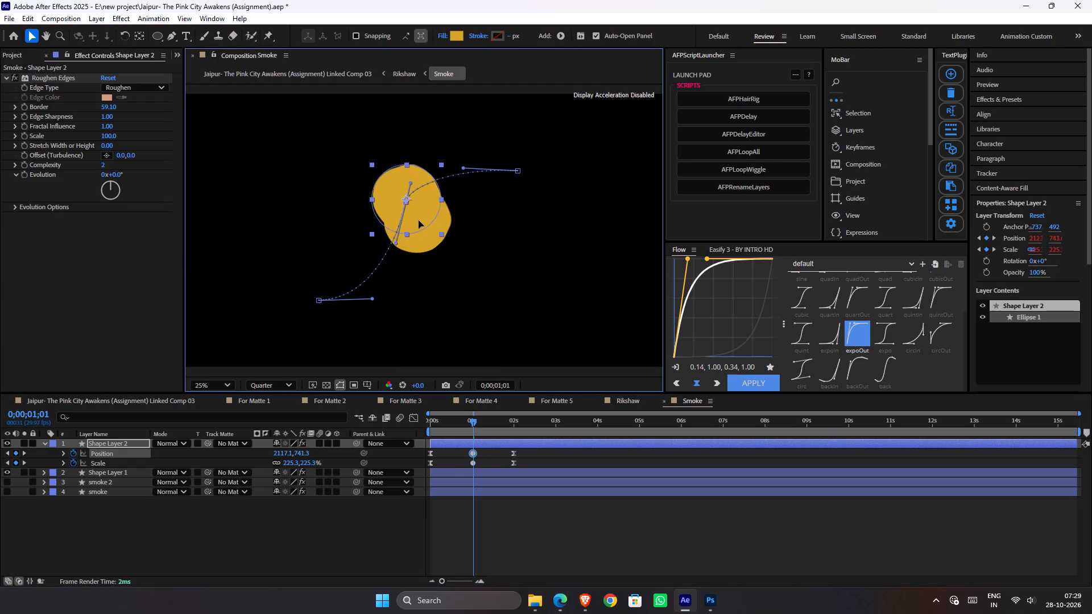
pyautogui.moveTo(419, 221); pyautogui.dragTo(412, 219)
pyautogui.moveTo(518, 169); pyautogui.dragTo(520, 149)
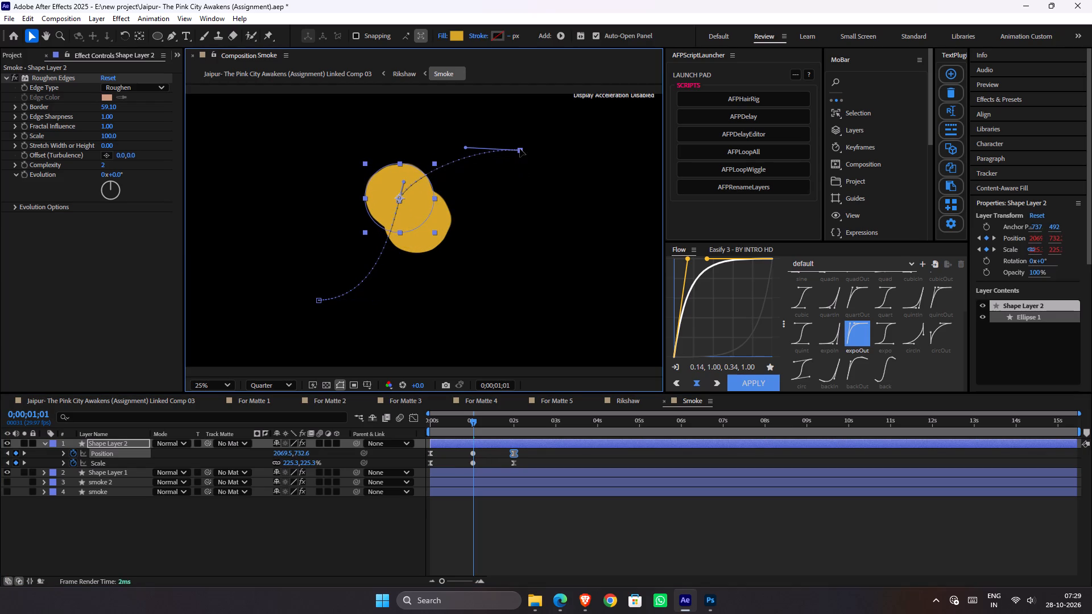
pyautogui.moveTo(520, 149); pyautogui.dragTo(520, 148)
# Duplicate Shape Layer 2, place the copy below and left of the other circles, and shift its path's end point left and slightly up.
pyautogui.click(498, 446)
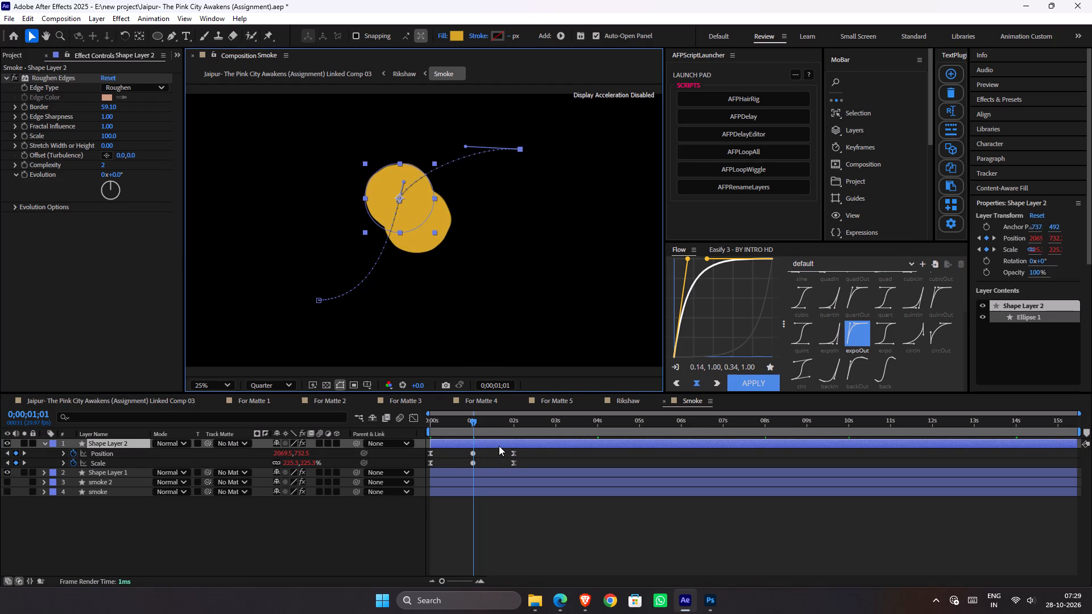
pyautogui.hotkey('ctrl', 'd')
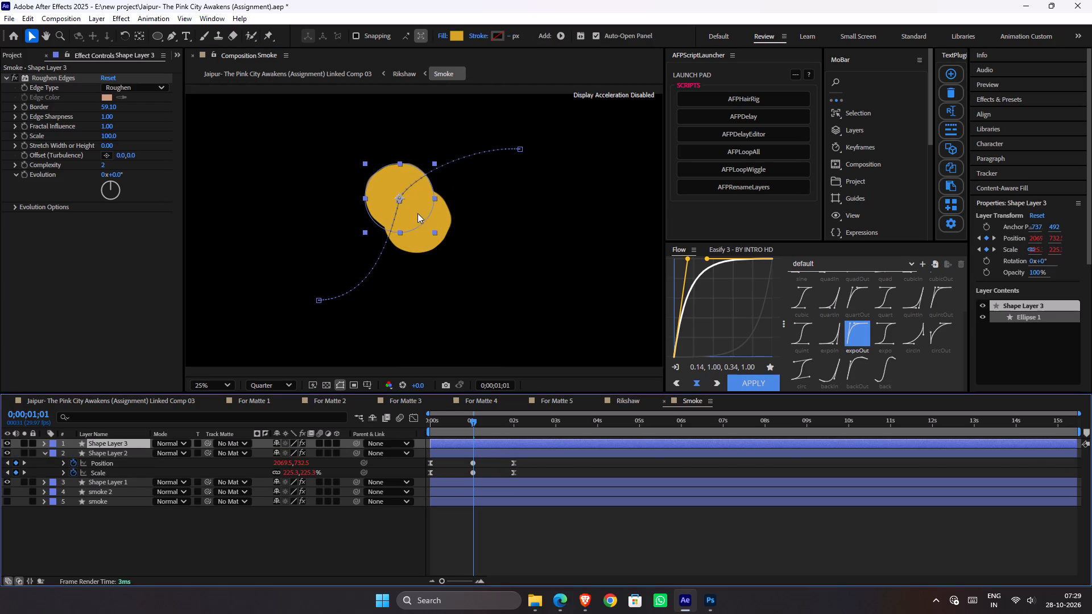
pyautogui.moveTo(418, 215); pyautogui.dragTo(441, 246)
pyautogui.moveTo(443, 246); pyautogui.dragTo(441, 263)
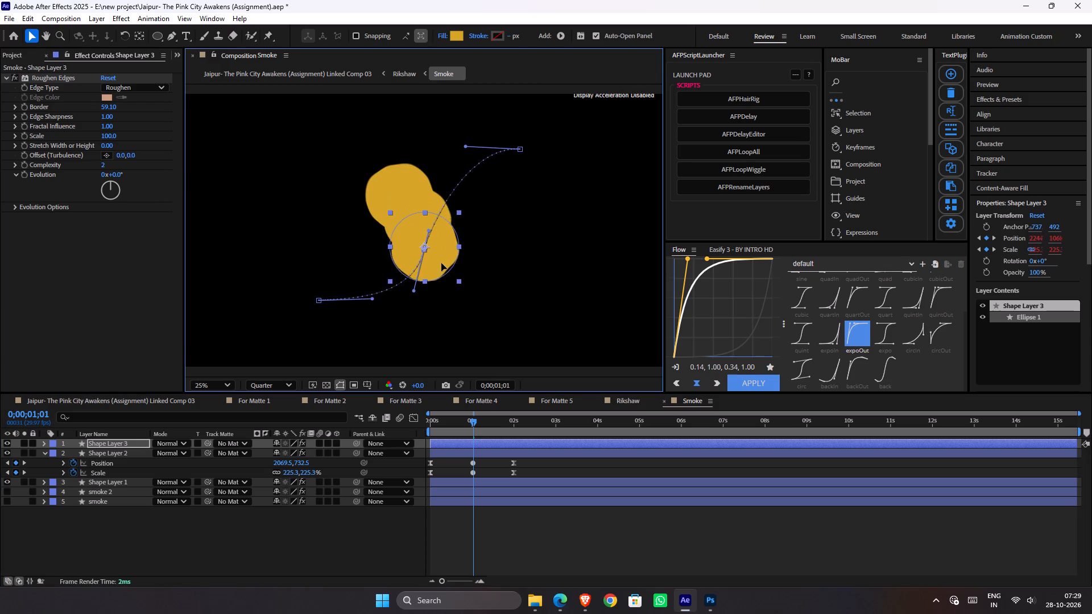
pyautogui.moveTo(441, 263); pyautogui.dragTo(393, 263)
pyautogui.moveTo(519, 150); pyautogui.dragTo(476, 140)
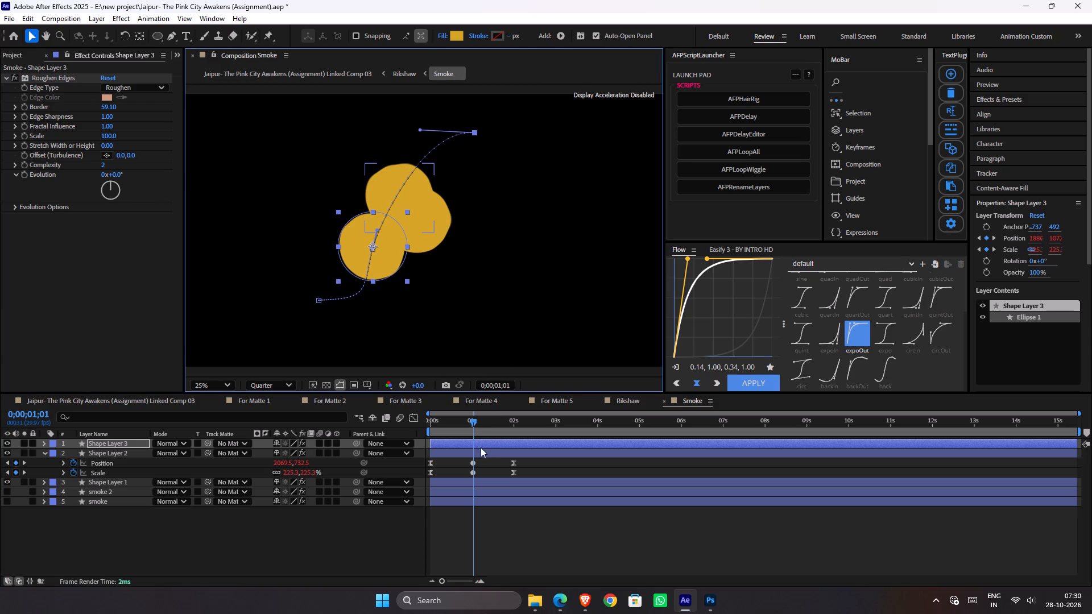
# Duplicate Shape Layer 3, place the copy at about 2378, 945, and move its path's end point far right and slightly up.
pyautogui.hotkey('ctrl', 'd')
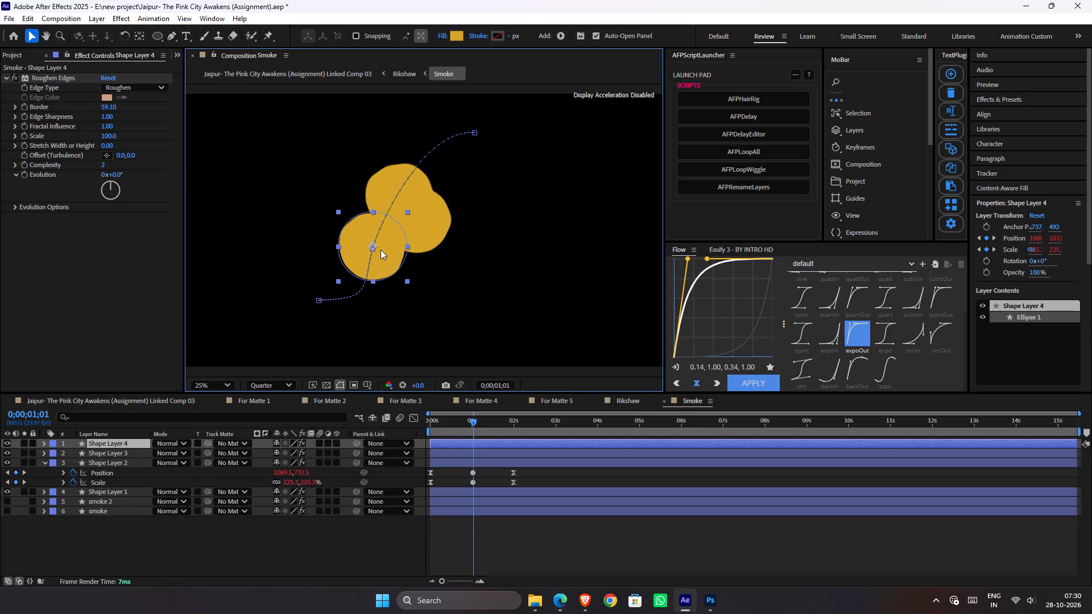
pyautogui.moveTo(374, 247); pyautogui.dragTo(452, 204)
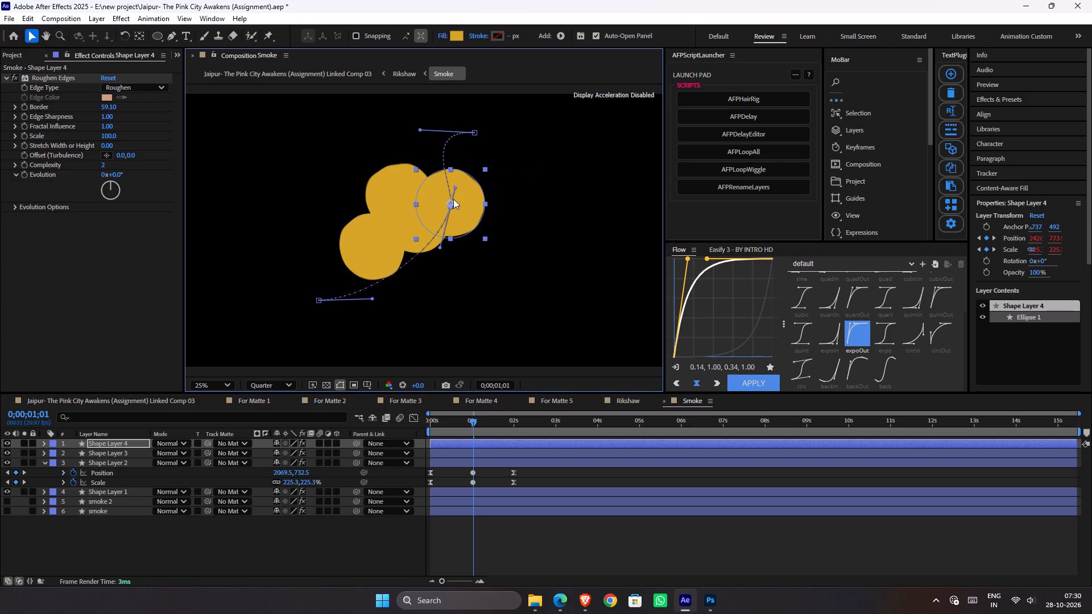
pyautogui.moveTo(475, 132); pyautogui.dragTo(578, 121)
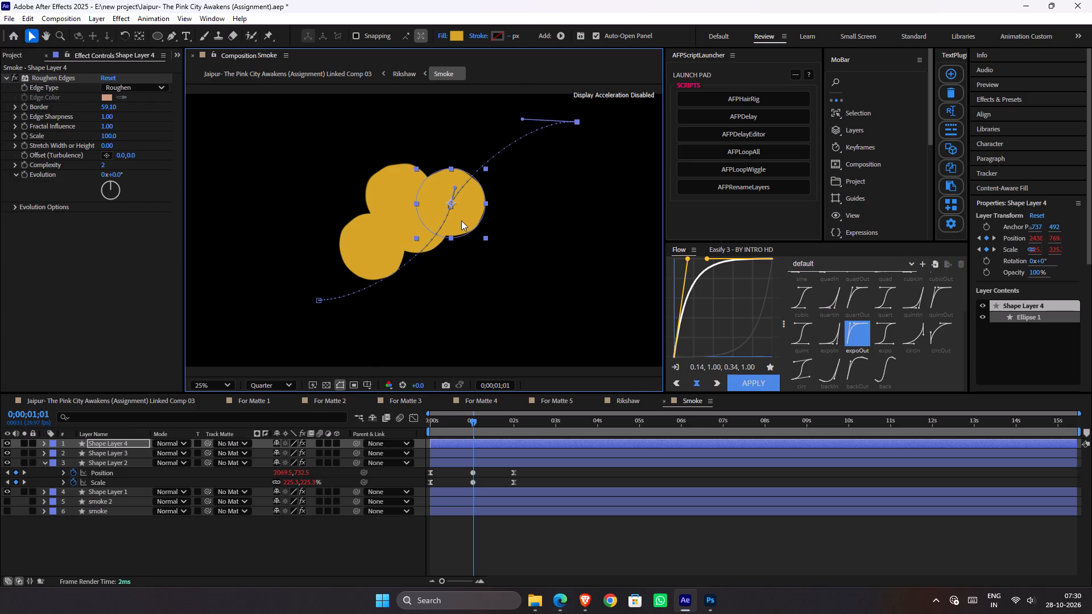
pyautogui.moveTo(458, 221); pyautogui.dragTo(450, 246)
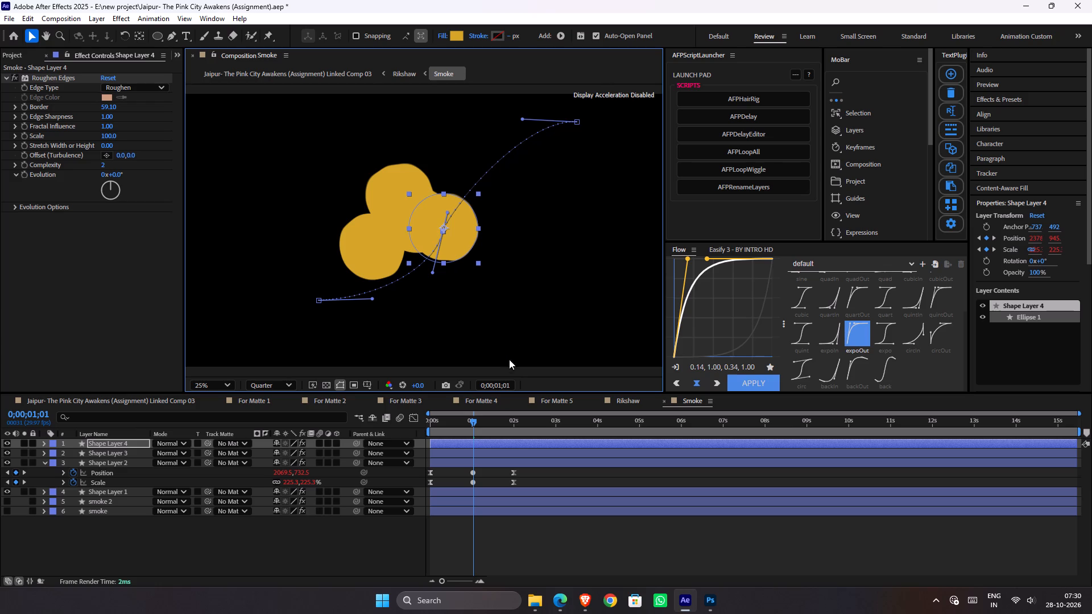
# Preview the four-circle smoke animation twice from the first frame.
pyautogui.moveTo(461, 428); pyautogui.dragTo(383, 458)
pyautogui.scroll(-1, 452, 246)
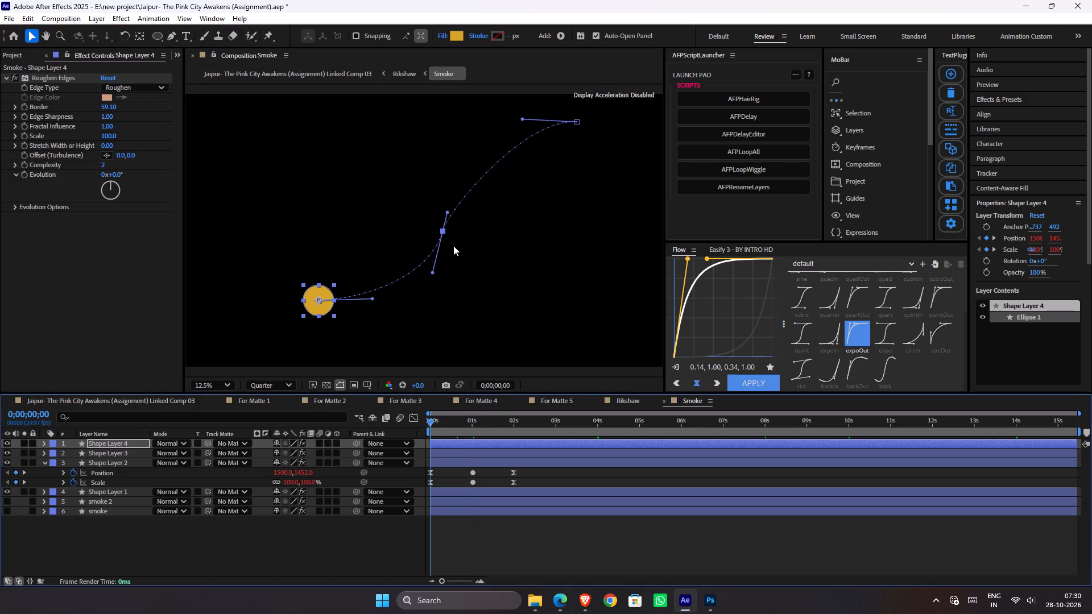
pyautogui.press('space')
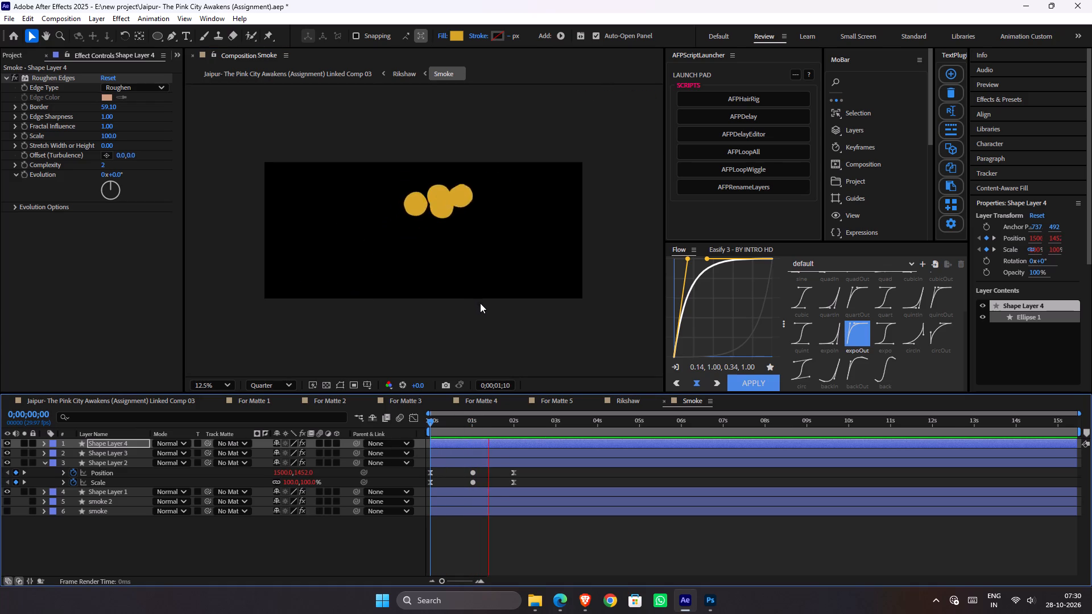
pyautogui.press('space')
pyautogui.moveTo(466, 428); pyautogui.dragTo(400, 455)
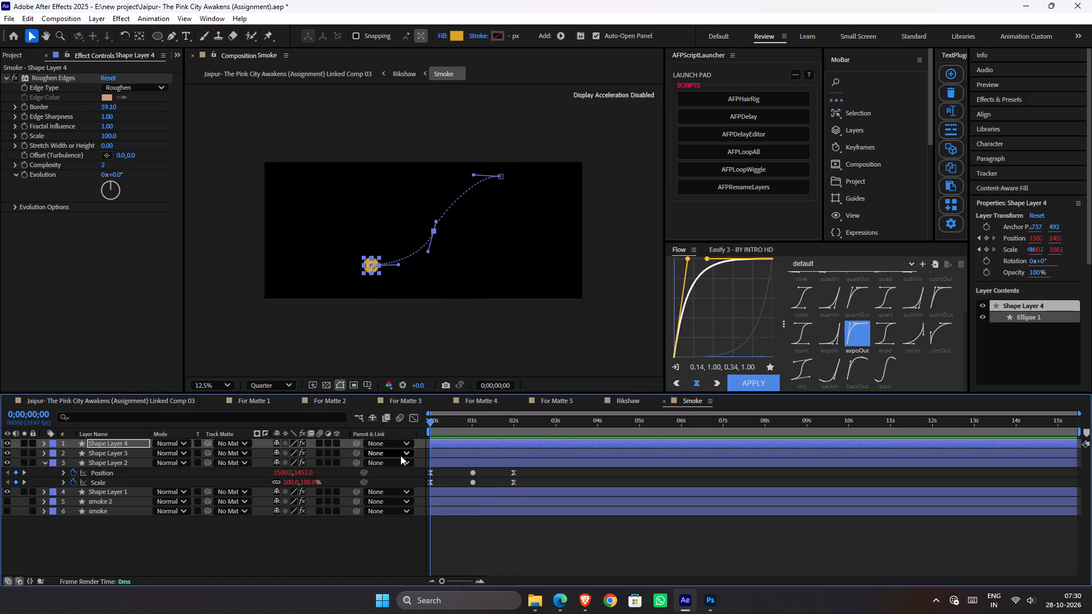
pyautogui.press('space')
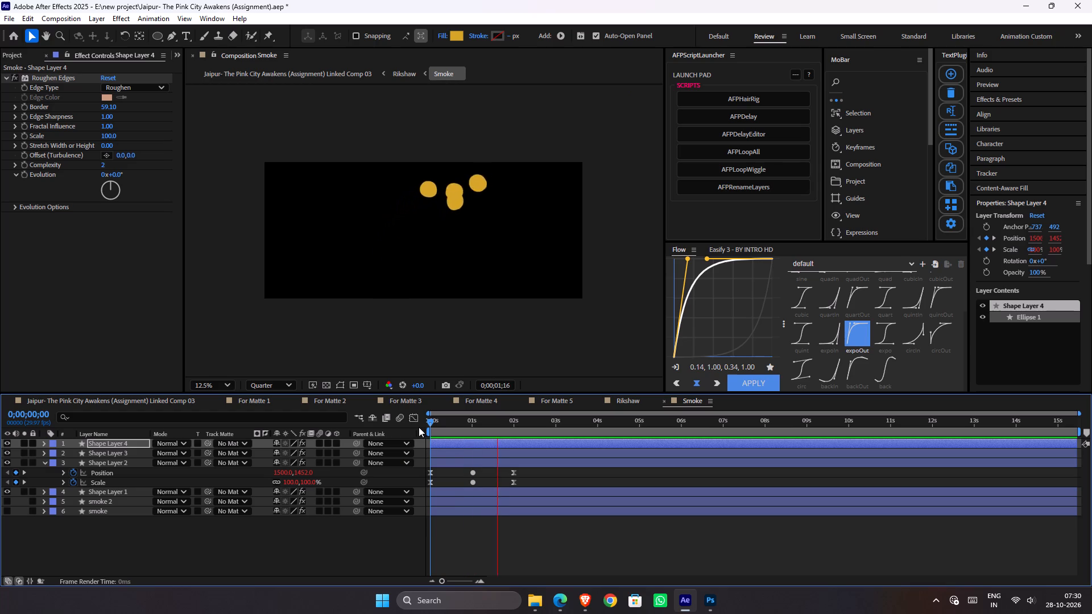
pyautogui.press('space')
# At 0;00;00;27, move Shape Layer 3's circle slightly down and to the right.
pyautogui.moveTo(470, 425); pyautogui.dragTo(468, 435)
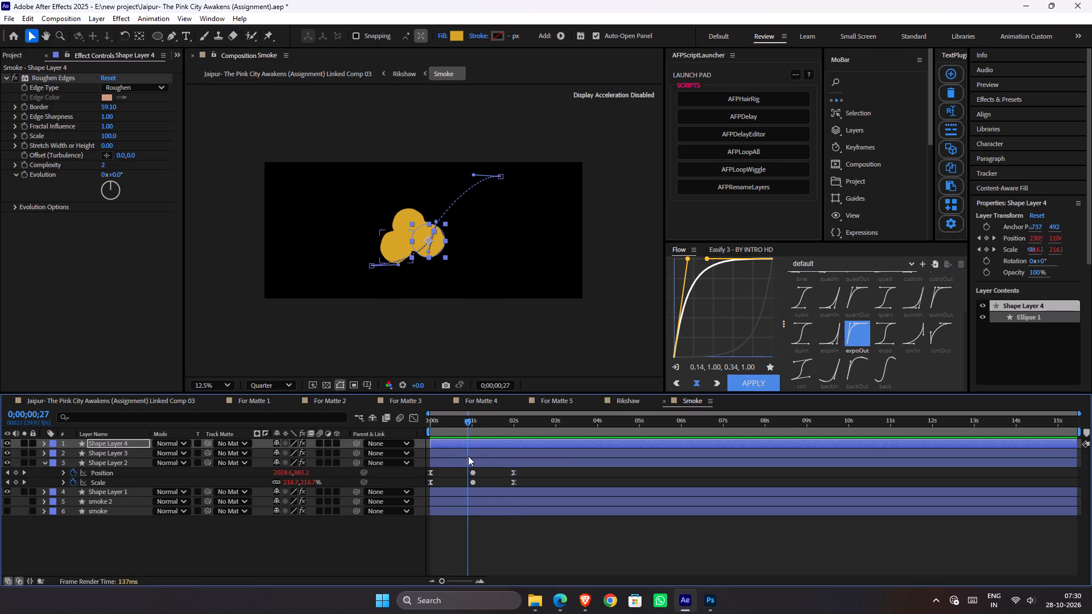
pyautogui.click(468, 456)
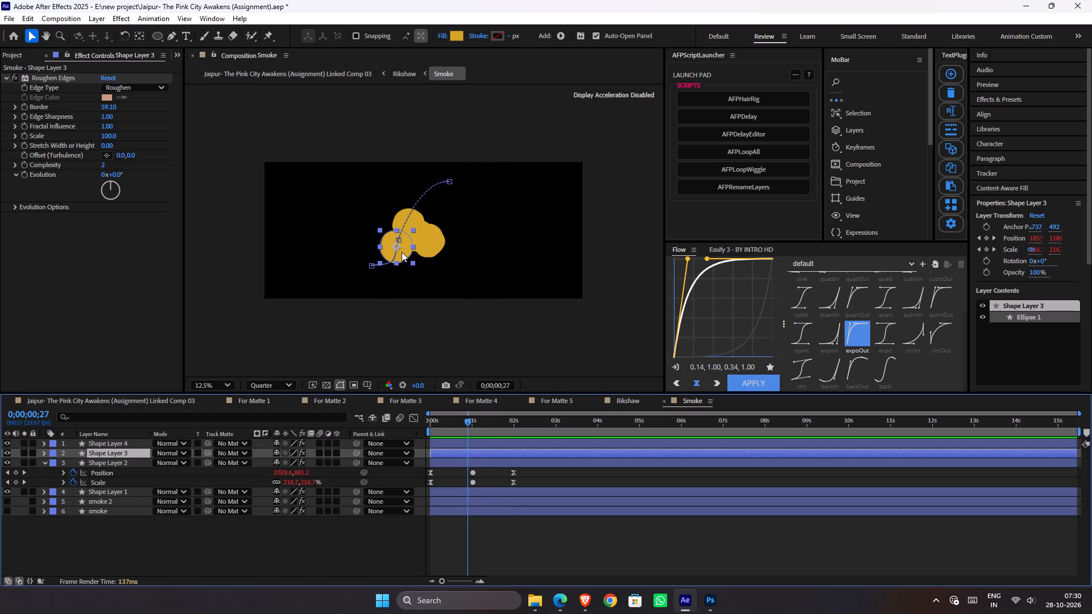
pyautogui.moveTo(401, 251); pyautogui.dragTo(403, 259)
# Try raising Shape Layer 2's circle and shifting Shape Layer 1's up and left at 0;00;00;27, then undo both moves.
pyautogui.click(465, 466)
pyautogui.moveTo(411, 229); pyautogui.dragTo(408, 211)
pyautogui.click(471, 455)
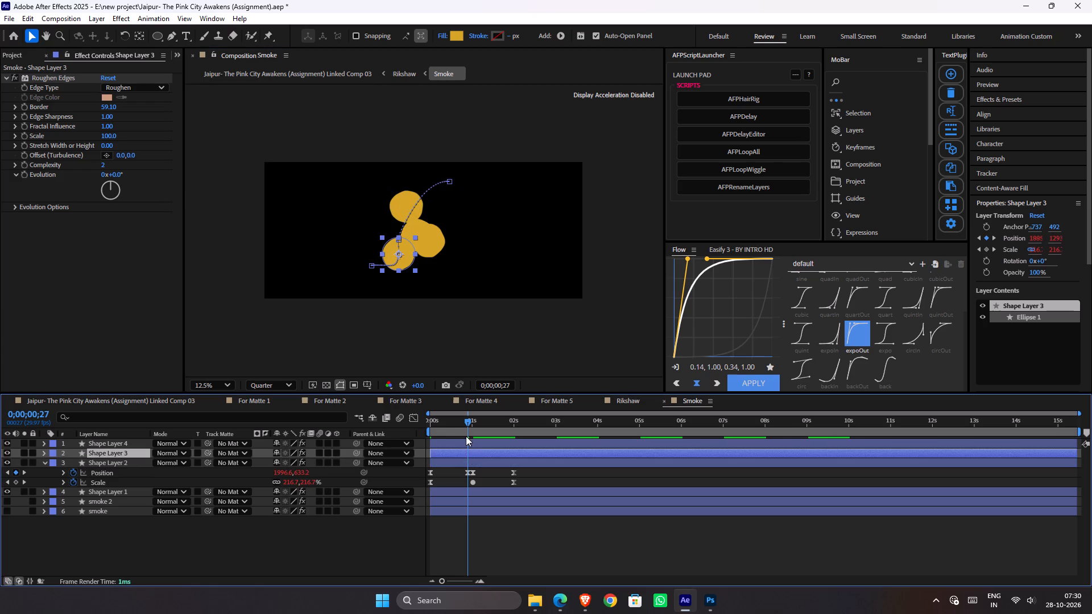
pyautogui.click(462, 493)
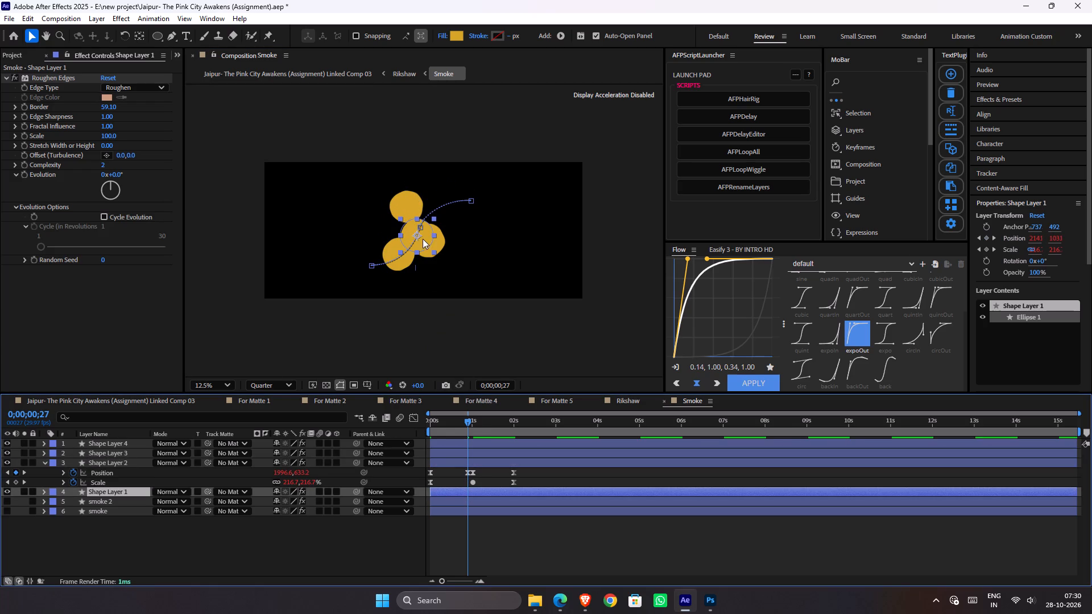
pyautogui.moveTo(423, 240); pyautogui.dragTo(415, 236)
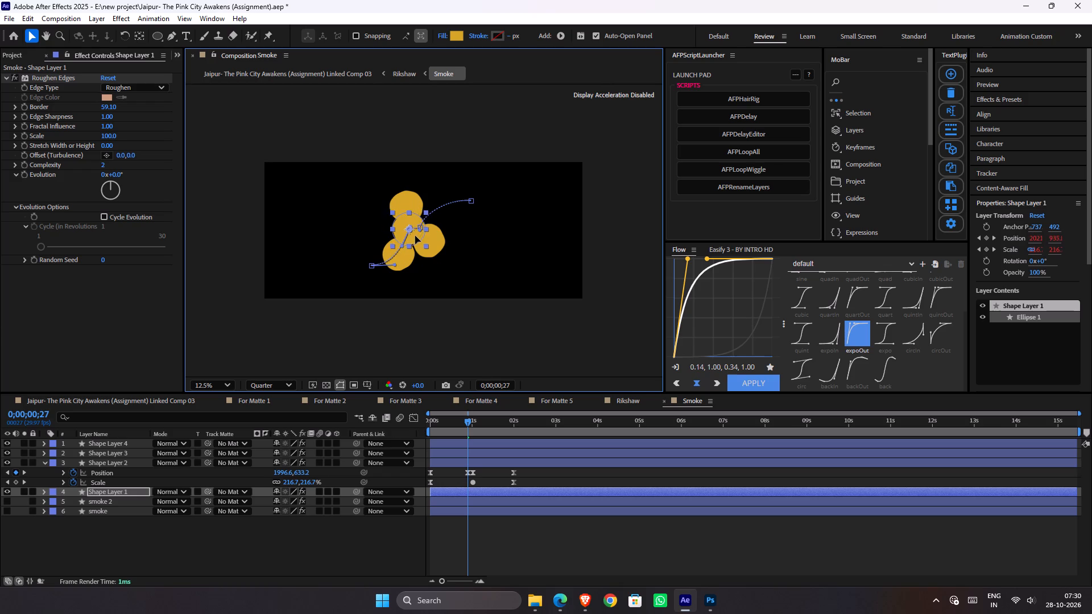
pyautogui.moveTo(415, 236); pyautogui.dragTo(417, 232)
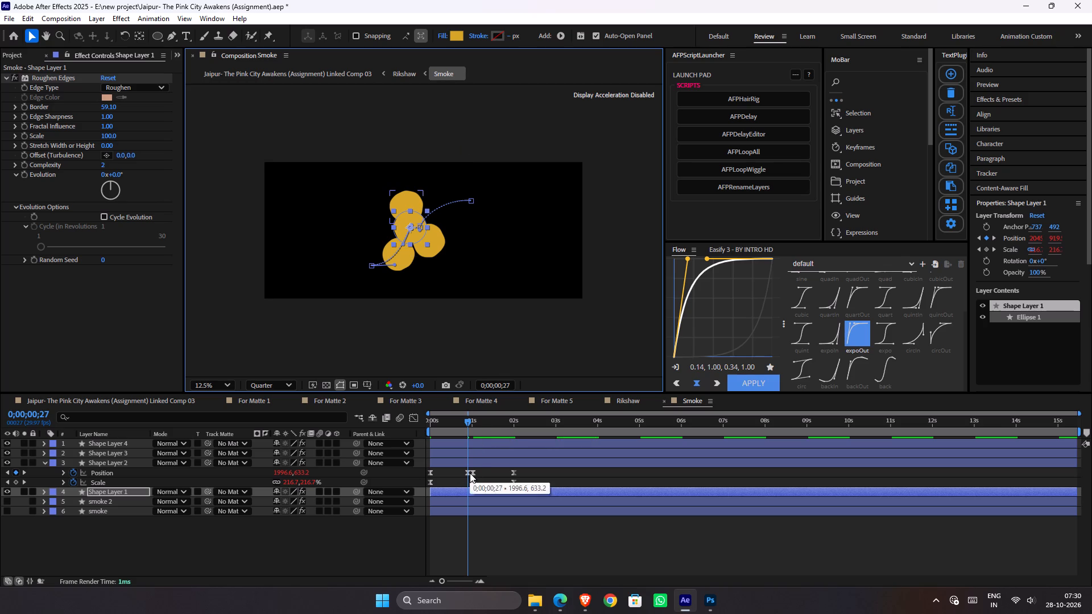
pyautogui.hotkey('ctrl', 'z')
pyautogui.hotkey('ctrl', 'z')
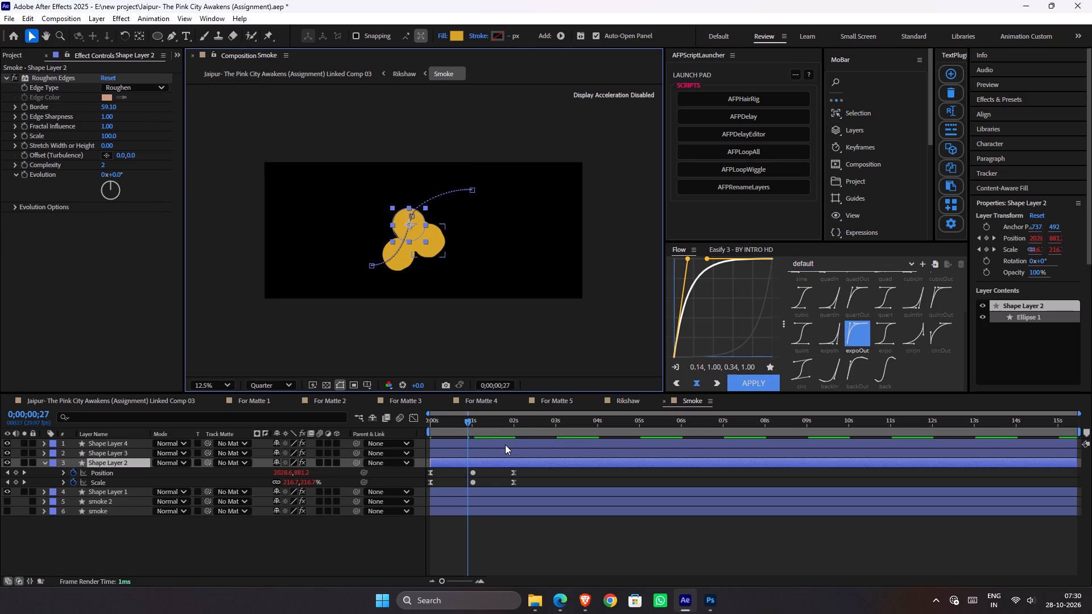
# At 0;00;01;01, move Shape Layer 2's circle to about 2029.9, 692.3, nudge Shape Layer 1's up and right, and shift Shape Layer 4's left beneath them.
pyautogui.press('k')
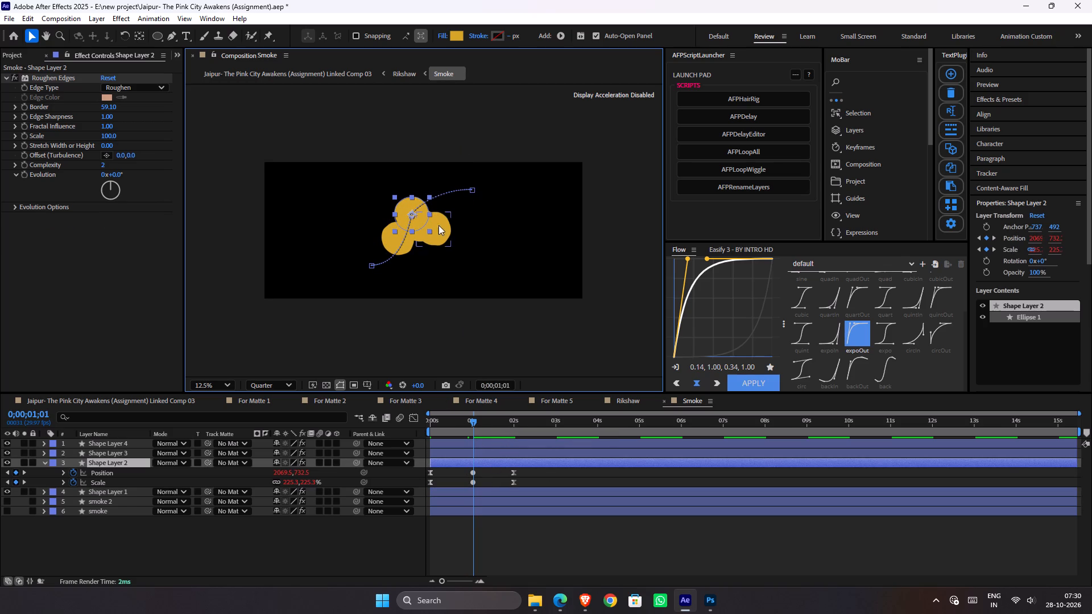
pyautogui.moveTo(418, 223); pyautogui.dragTo(413, 200)
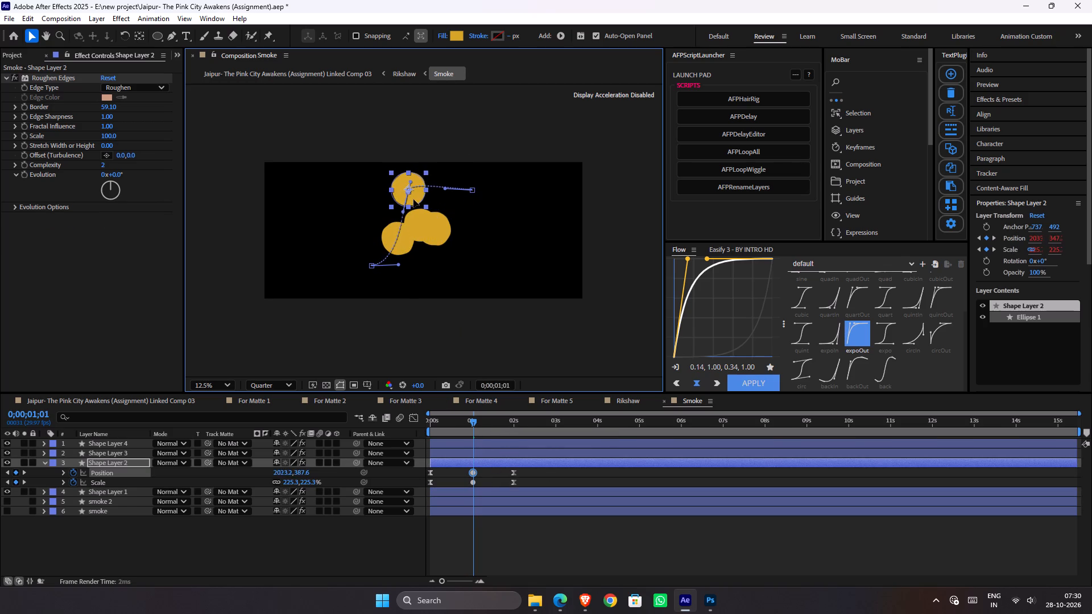
pyautogui.moveTo(413, 200); pyautogui.dragTo(412, 201)
pyautogui.moveTo(433, 238); pyautogui.dragTo(445, 245)
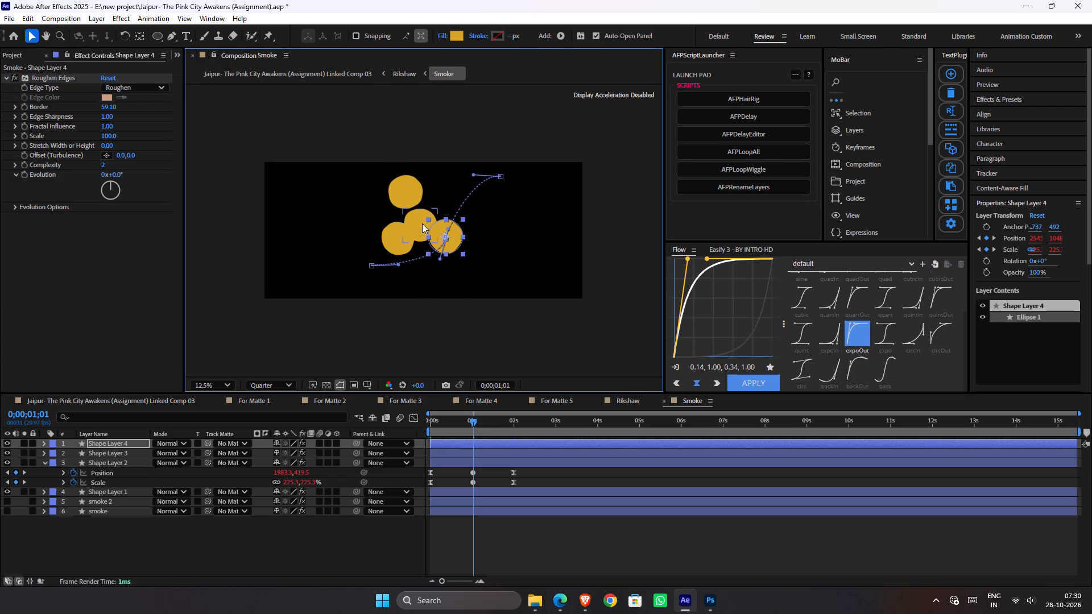
pyautogui.moveTo(421, 222); pyautogui.dragTo(424, 215)
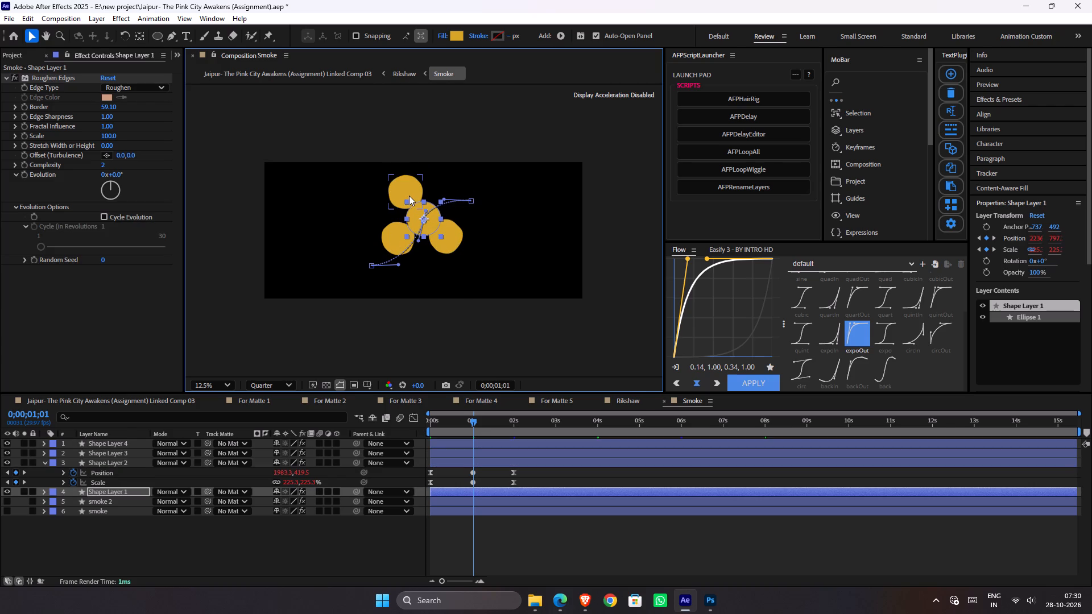
pyautogui.moveTo(409, 189); pyautogui.dragTo(413, 209)
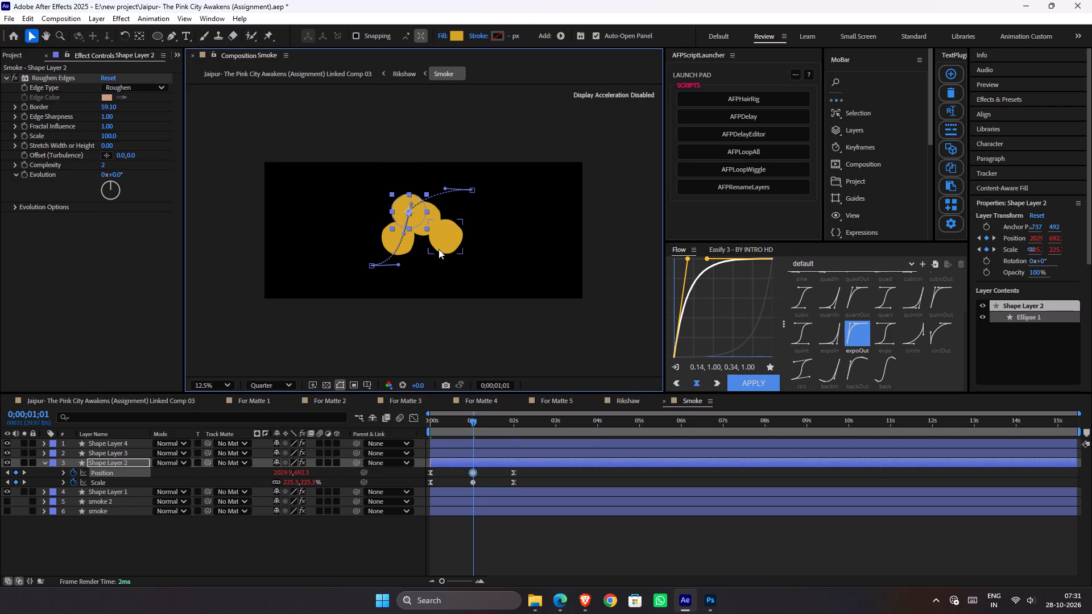
pyautogui.moveTo(439, 243); pyautogui.dragTo(416, 244)
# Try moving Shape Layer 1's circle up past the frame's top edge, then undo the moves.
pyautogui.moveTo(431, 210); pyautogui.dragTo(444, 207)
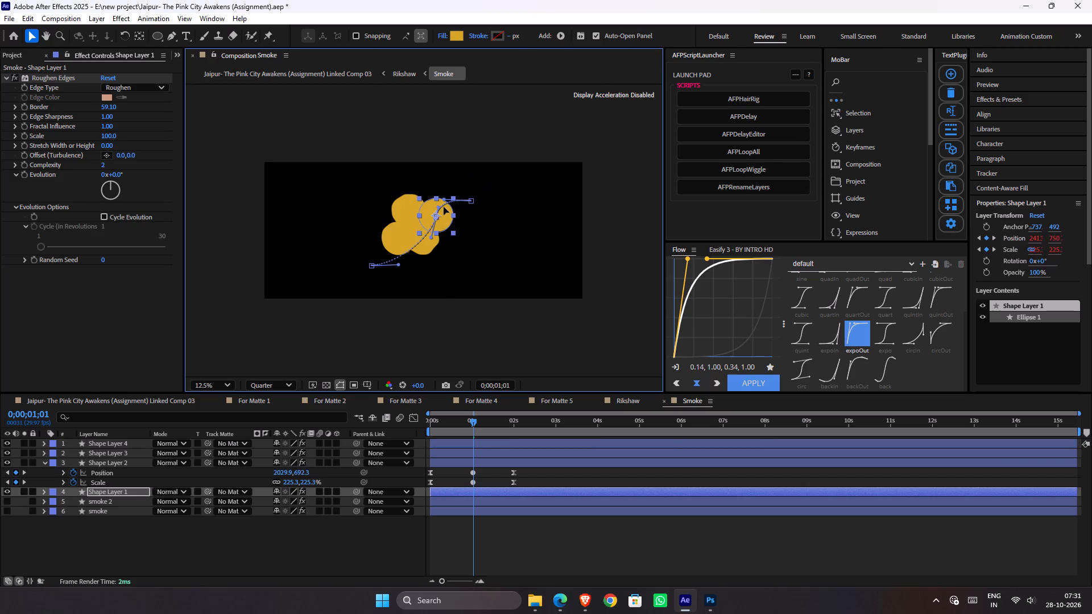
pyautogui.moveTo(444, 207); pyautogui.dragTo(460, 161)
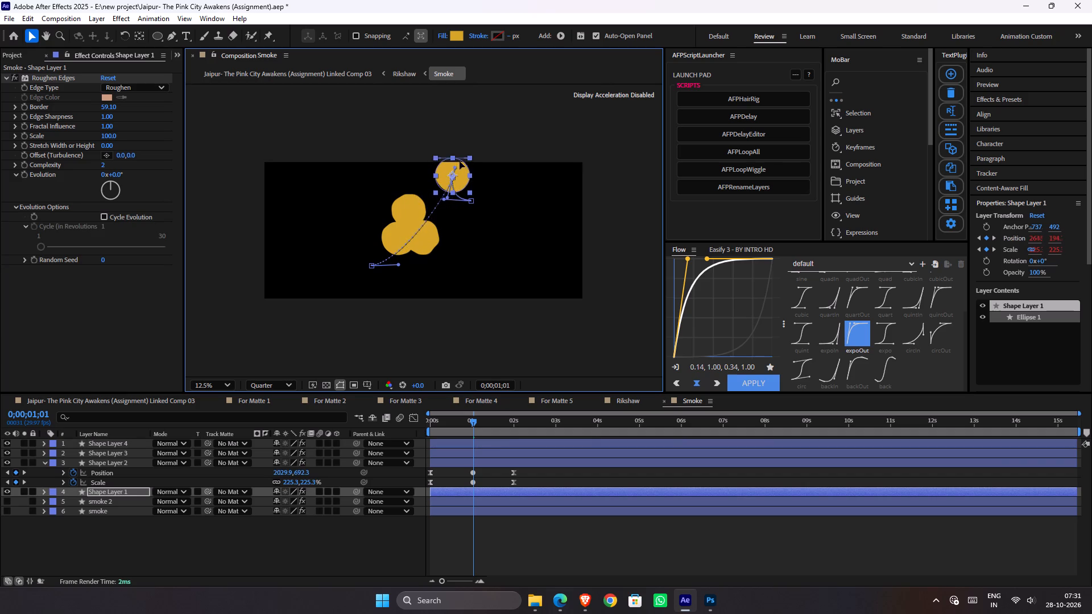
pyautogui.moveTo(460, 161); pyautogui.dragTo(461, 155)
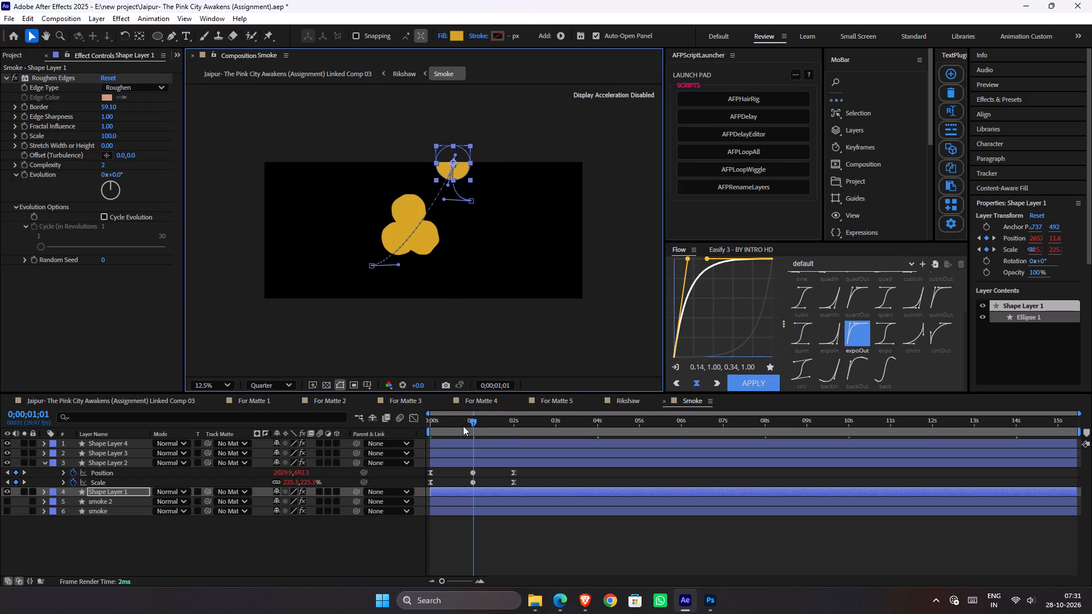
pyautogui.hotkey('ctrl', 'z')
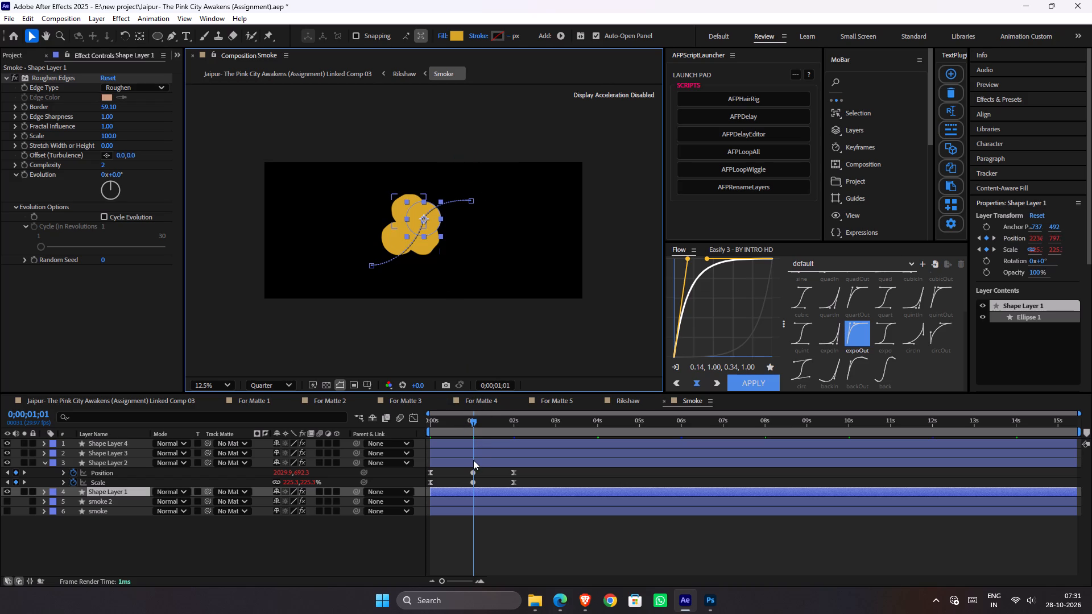
# Duplicate Shape Layer 4 and place the copy just right of the circle cluster, slightly higher than the original.
pyautogui.click(468, 443)
pyautogui.hotkey('ctrl', 'd')
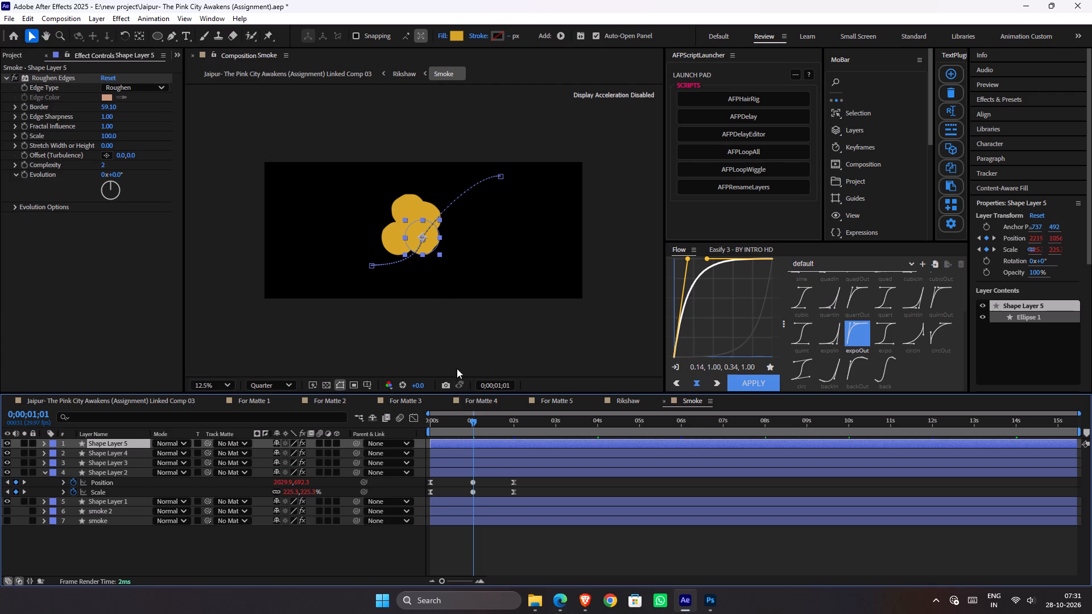
pyautogui.moveTo(430, 247); pyautogui.dragTo(464, 238)
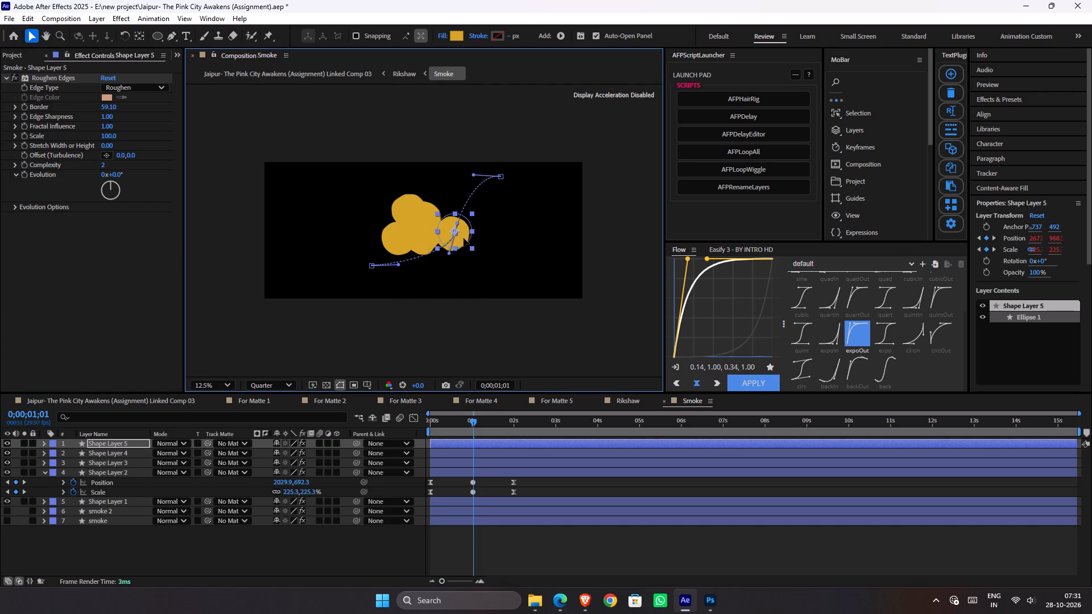
pyautogui.moveTo(464, 238); pyautogui.dragTo(460, 234)
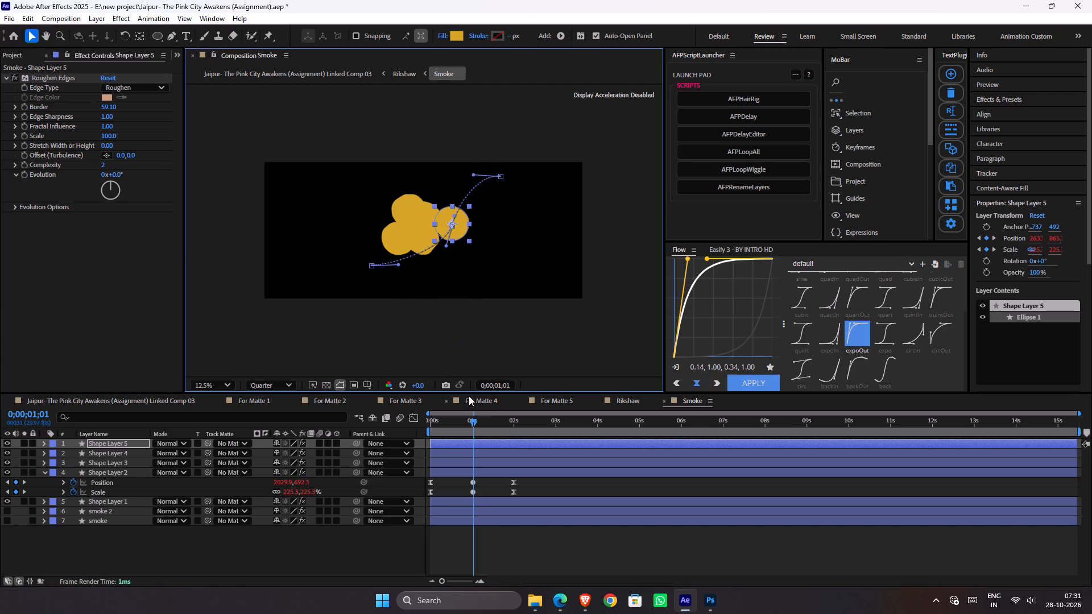
# Duplicate Shape Layer 5.
pyautogui.hotkey('ctrl', 'd')
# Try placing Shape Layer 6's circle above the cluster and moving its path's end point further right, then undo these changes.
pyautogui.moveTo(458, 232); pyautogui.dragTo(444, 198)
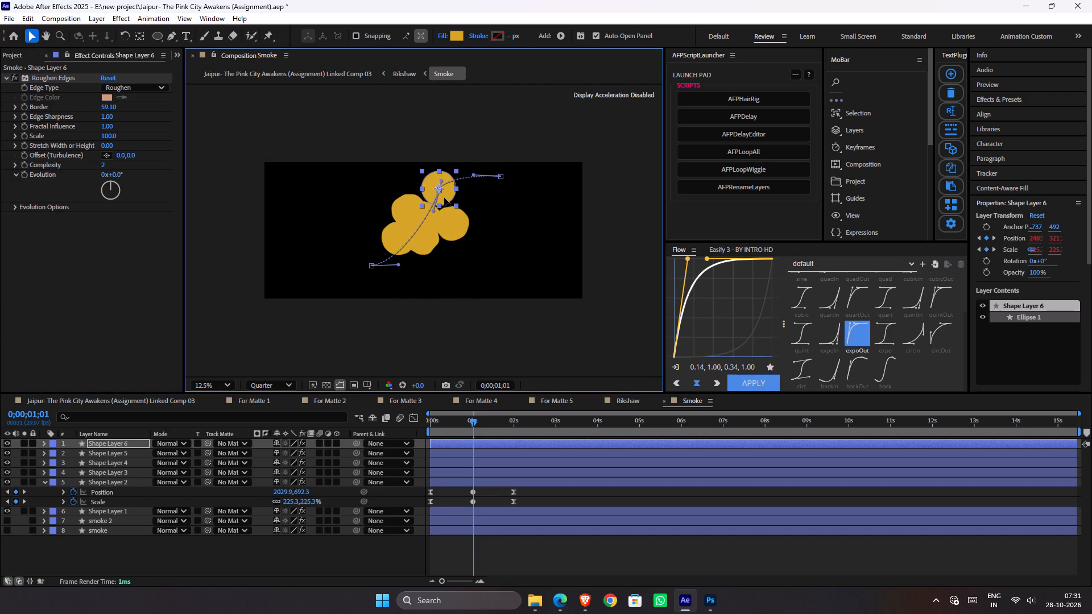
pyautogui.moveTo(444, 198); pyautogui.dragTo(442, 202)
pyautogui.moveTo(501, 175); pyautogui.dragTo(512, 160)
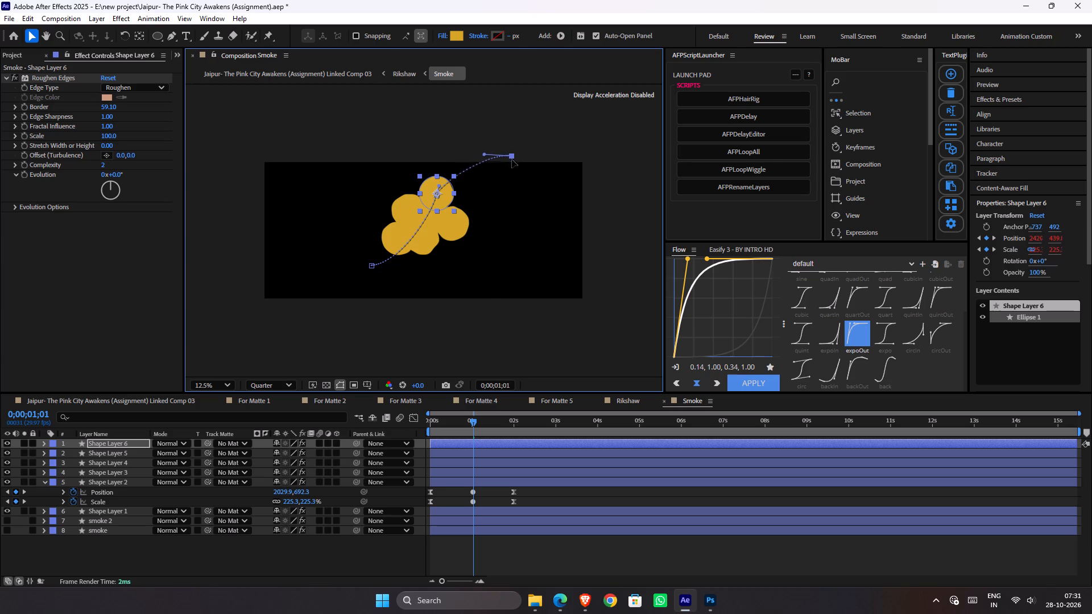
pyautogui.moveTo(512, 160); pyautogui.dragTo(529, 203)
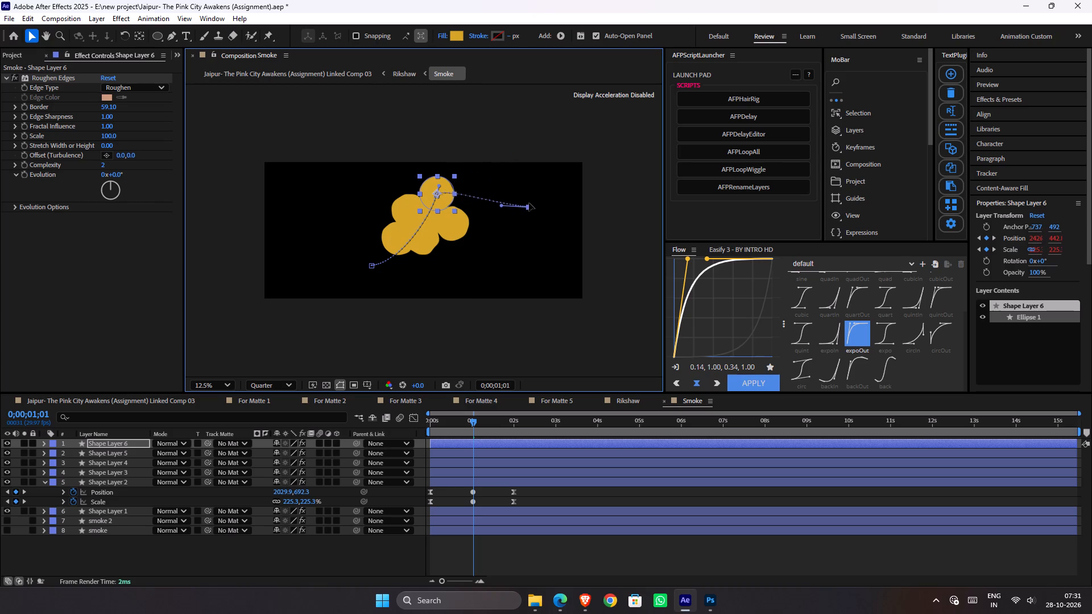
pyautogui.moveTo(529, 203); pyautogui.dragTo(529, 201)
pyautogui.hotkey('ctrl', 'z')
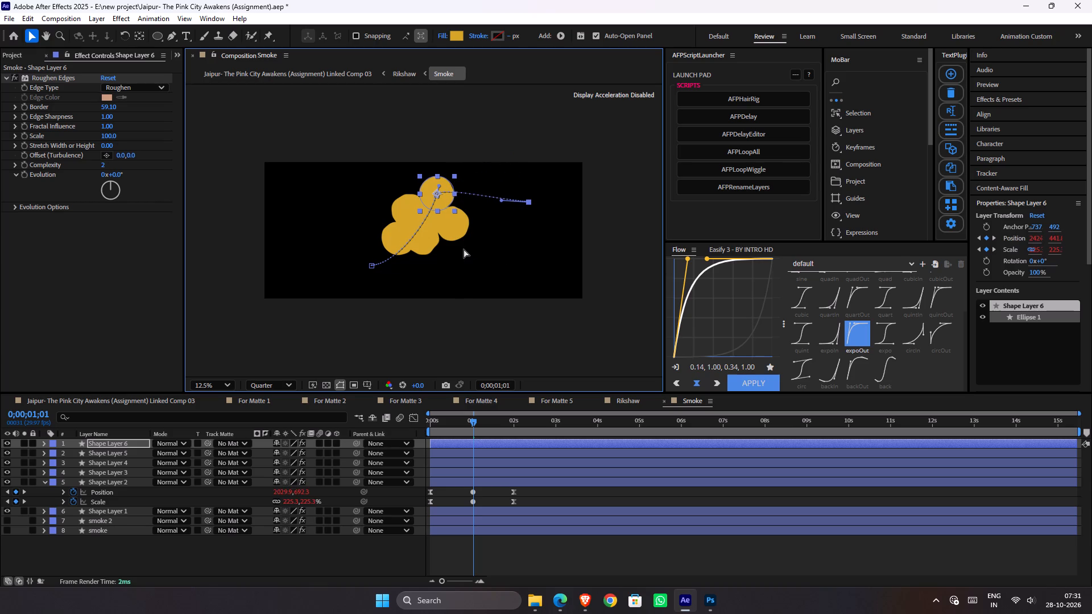
# Move Shape Layer 6's circle to the cluster's lower right, partly overlapping Shape Layer 5's circle.
pyautogui.moveTo(444, 200); pyautogui.dragTo(471, 242)
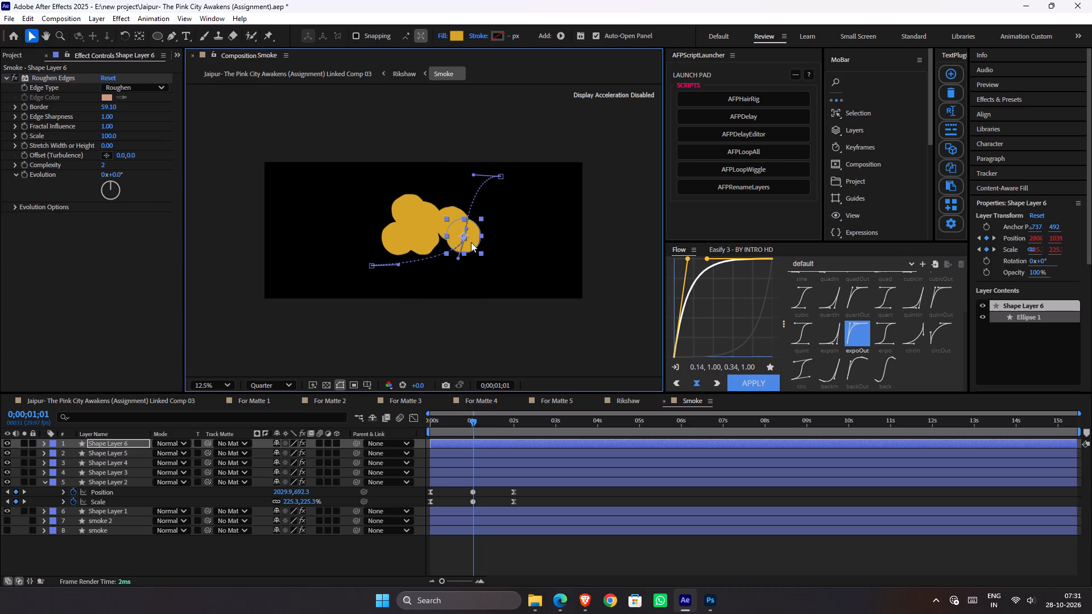
# Duplicate Shape Layer 6 and place the copy above and slightly right of it, near its motion path's end.
pyautogui.hotkey('ctrl', 'd')
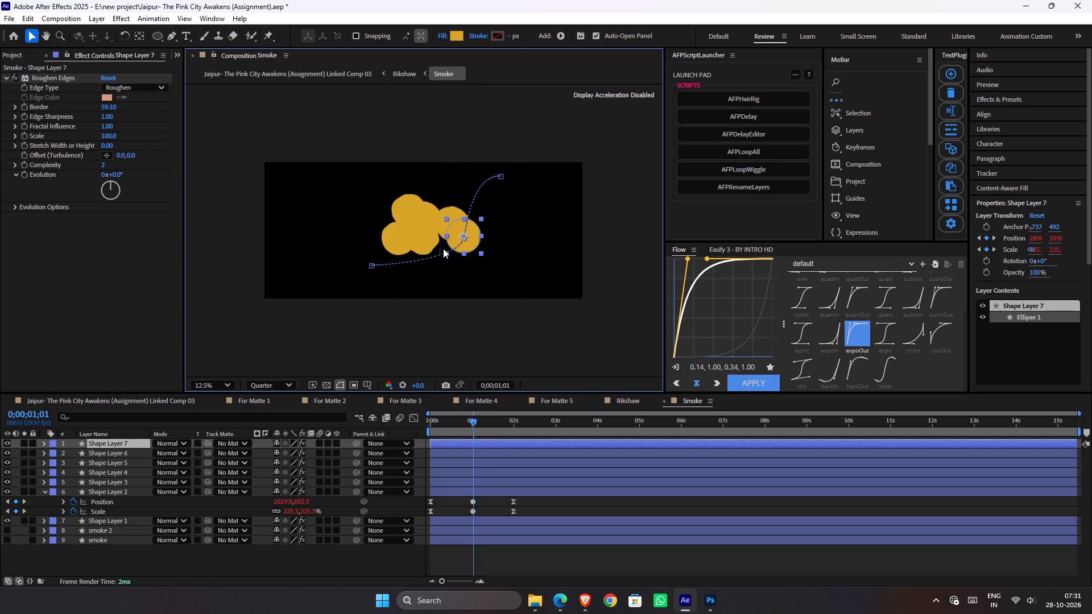
pyautogui.moveTo(469, 247); pyautogui.dragTo(480, 230)
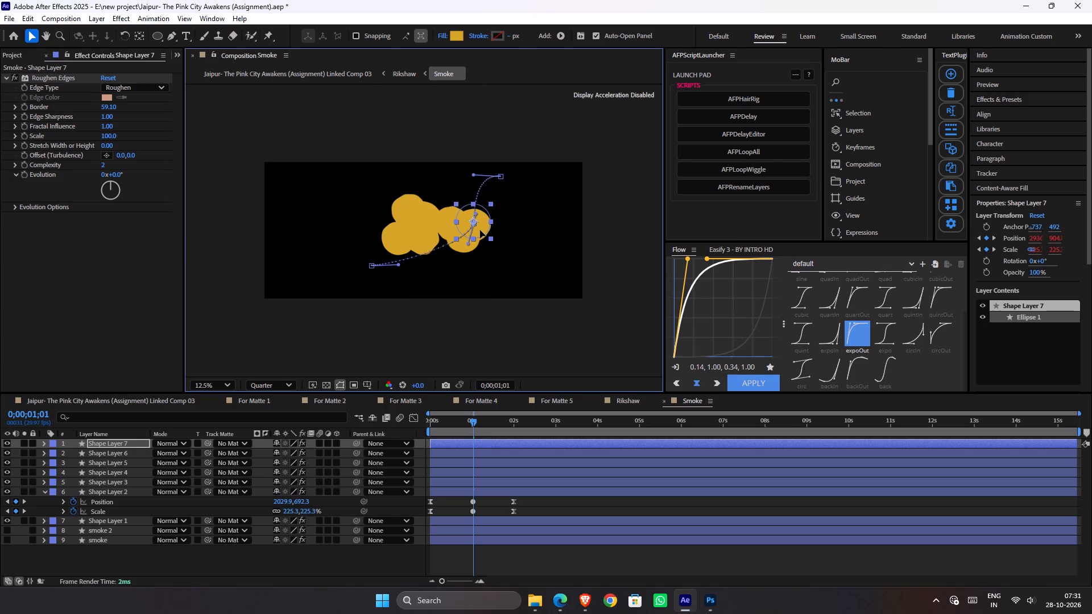
pyautogui.moveTo(480, 230); pyautogui.dragTo(483, 211)
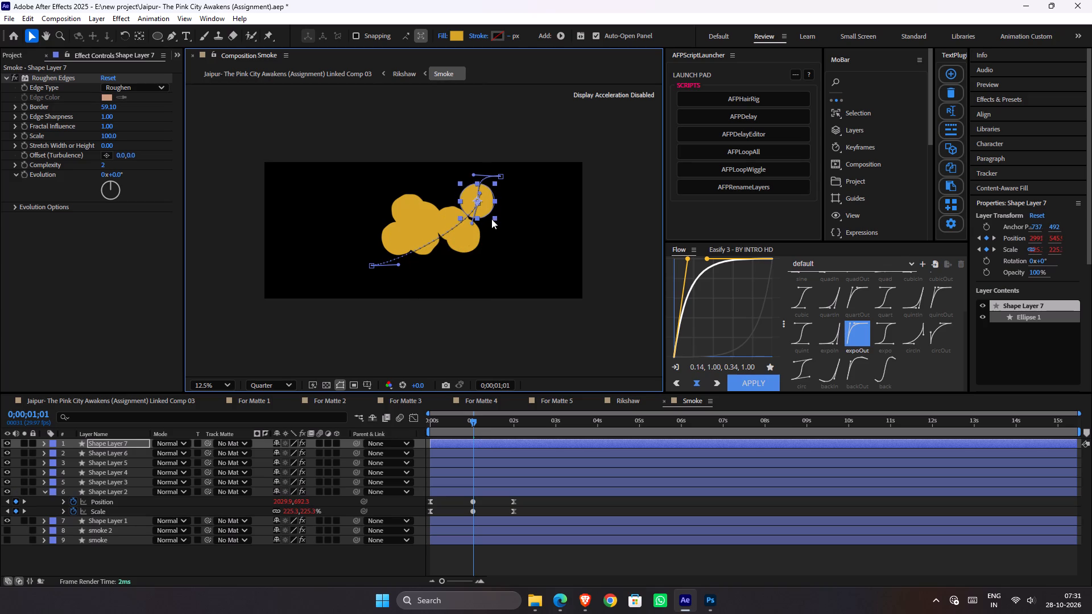
# Preview the seven-circle smoke animation from the first frame.
pyautogui.moveTo(471, 417); pyautogui.dragTo(372, 421)
pyautogui.press('space')
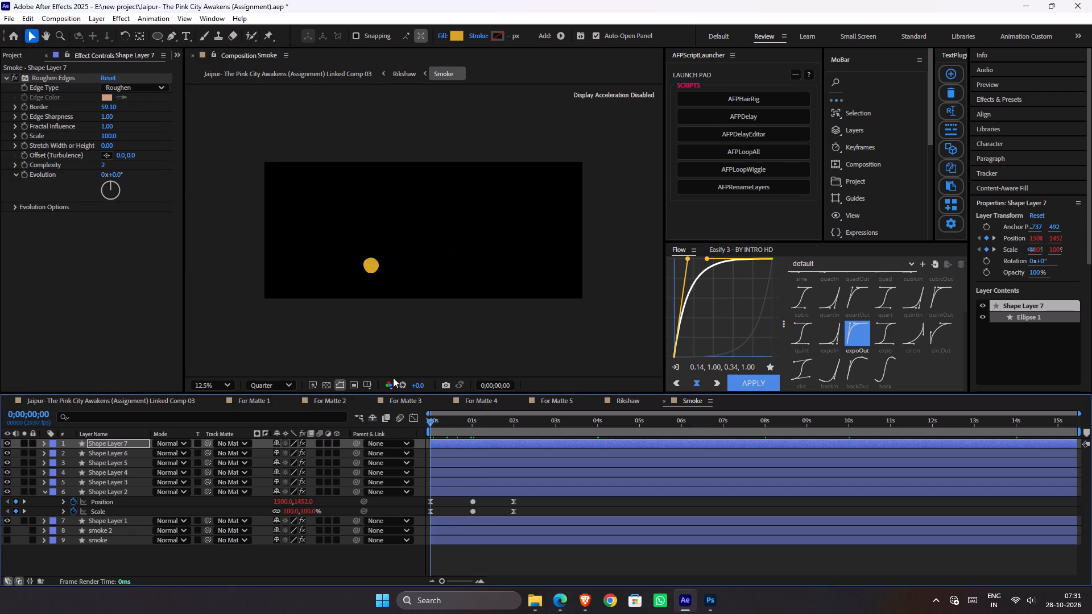
pyautogui.press('space')
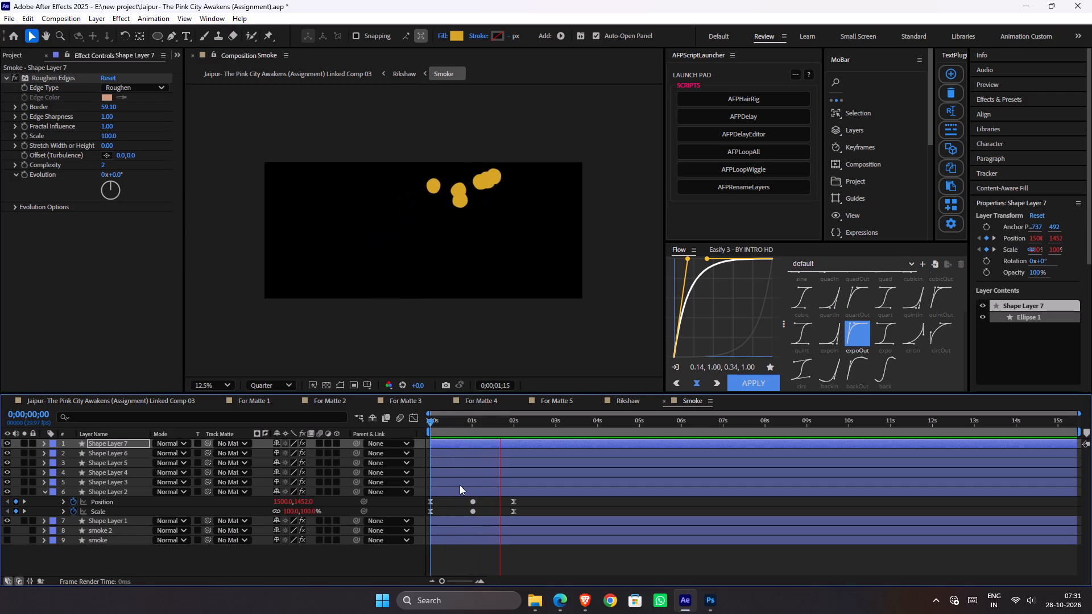
# Stop the preview and select Shape Layers 2 through 7.
pyautogui.click(460, 494)
pyautogui.keyDown('shift'); pyautogui.click(462, 442); pyautogui.keyUp('shift')
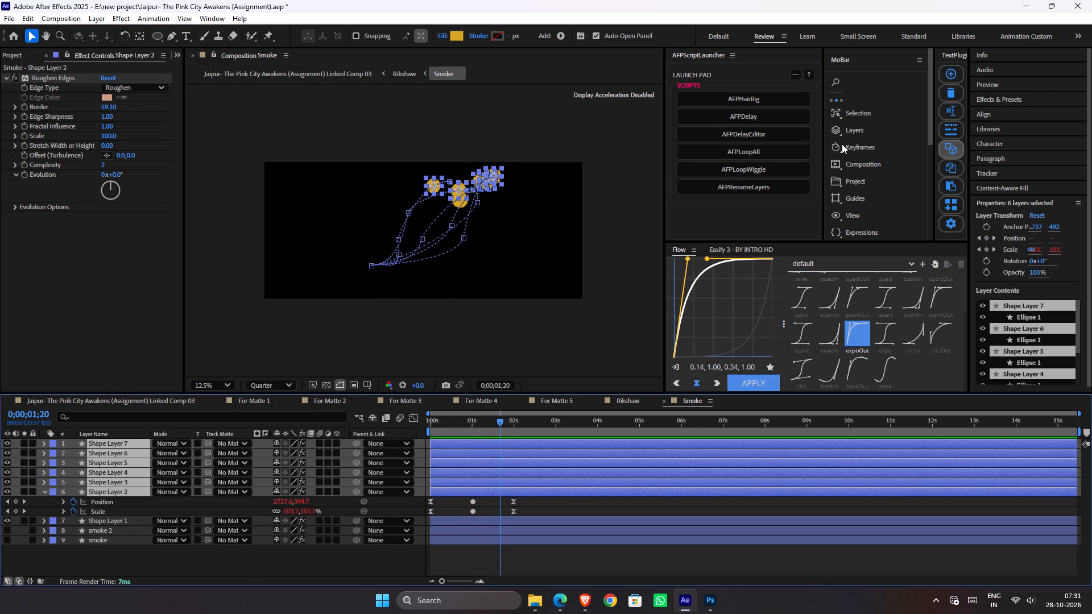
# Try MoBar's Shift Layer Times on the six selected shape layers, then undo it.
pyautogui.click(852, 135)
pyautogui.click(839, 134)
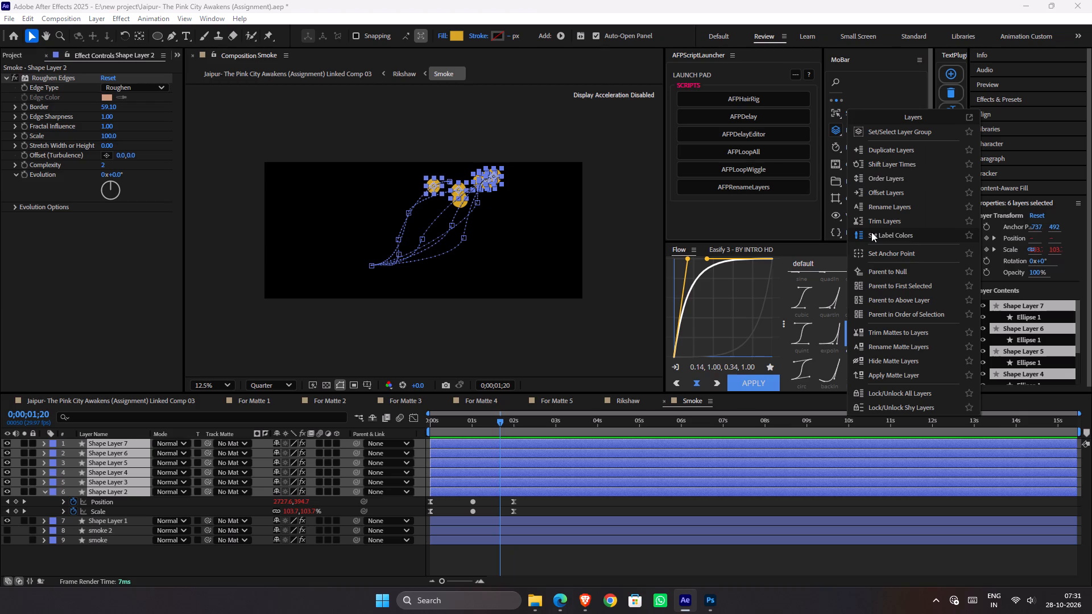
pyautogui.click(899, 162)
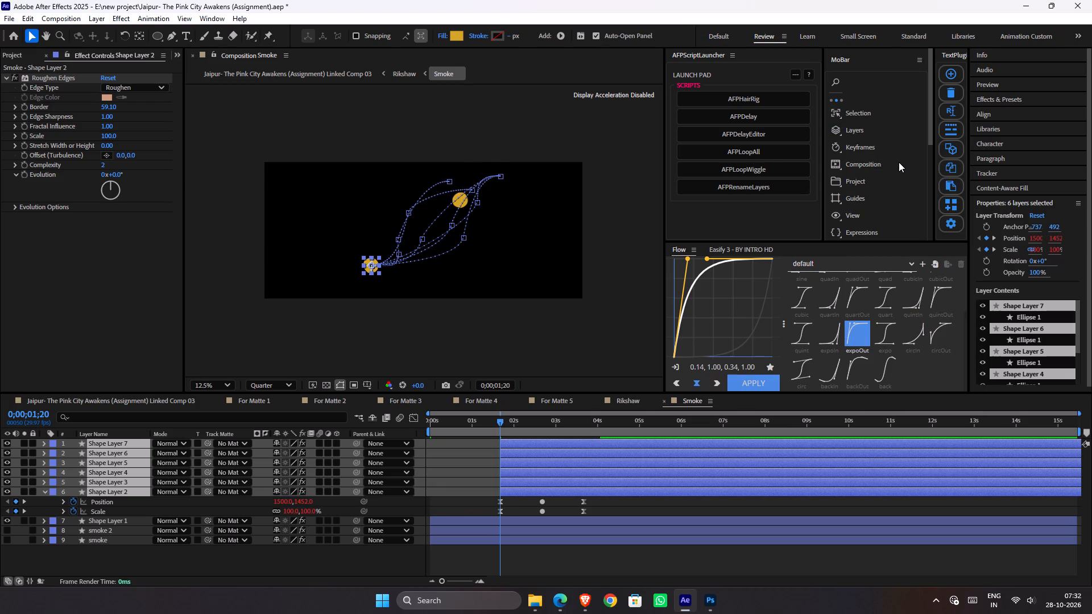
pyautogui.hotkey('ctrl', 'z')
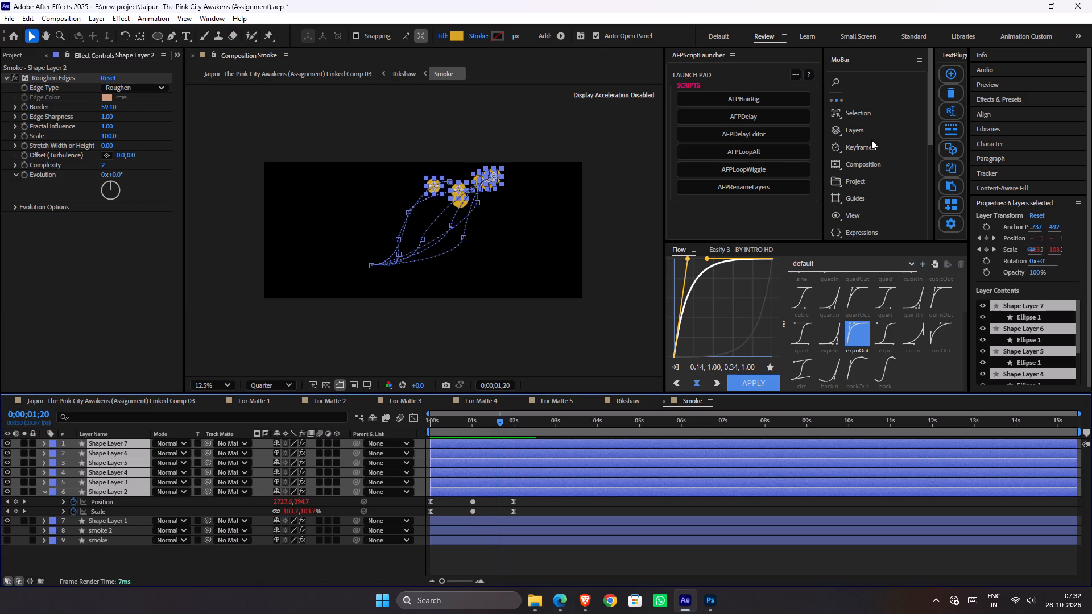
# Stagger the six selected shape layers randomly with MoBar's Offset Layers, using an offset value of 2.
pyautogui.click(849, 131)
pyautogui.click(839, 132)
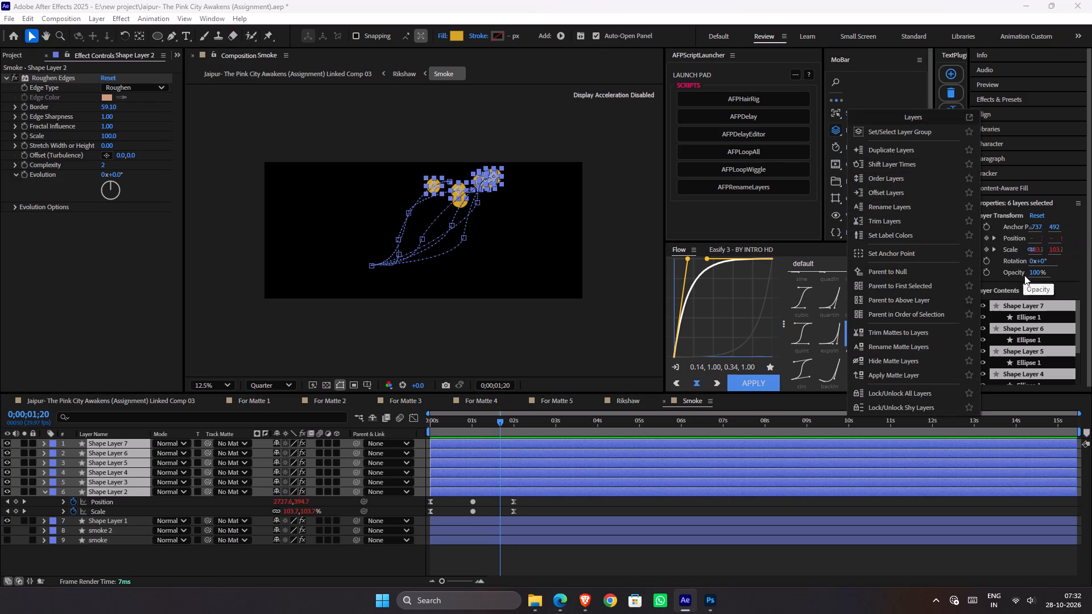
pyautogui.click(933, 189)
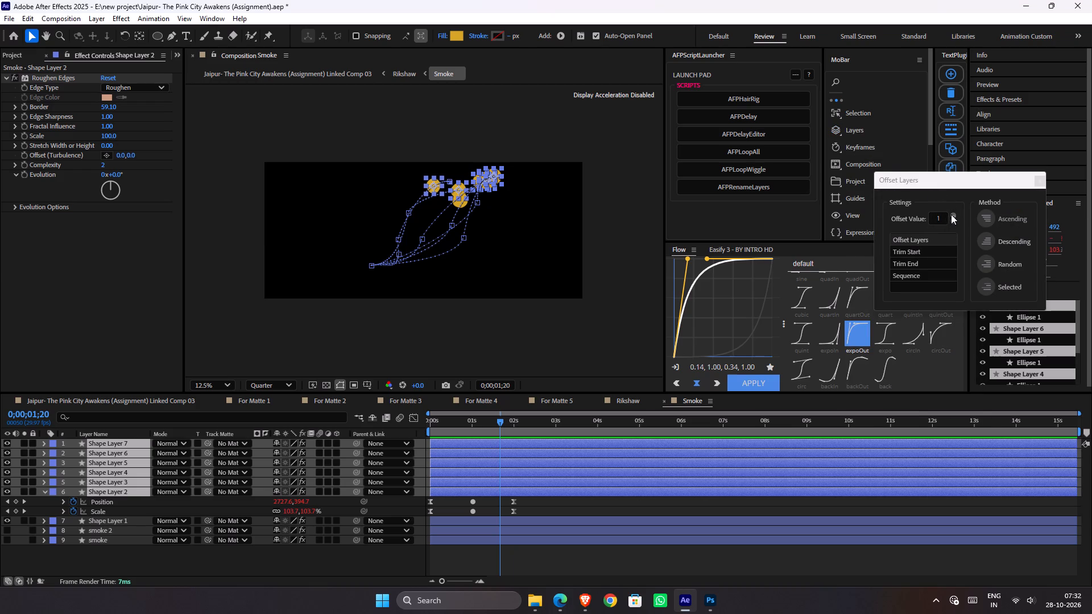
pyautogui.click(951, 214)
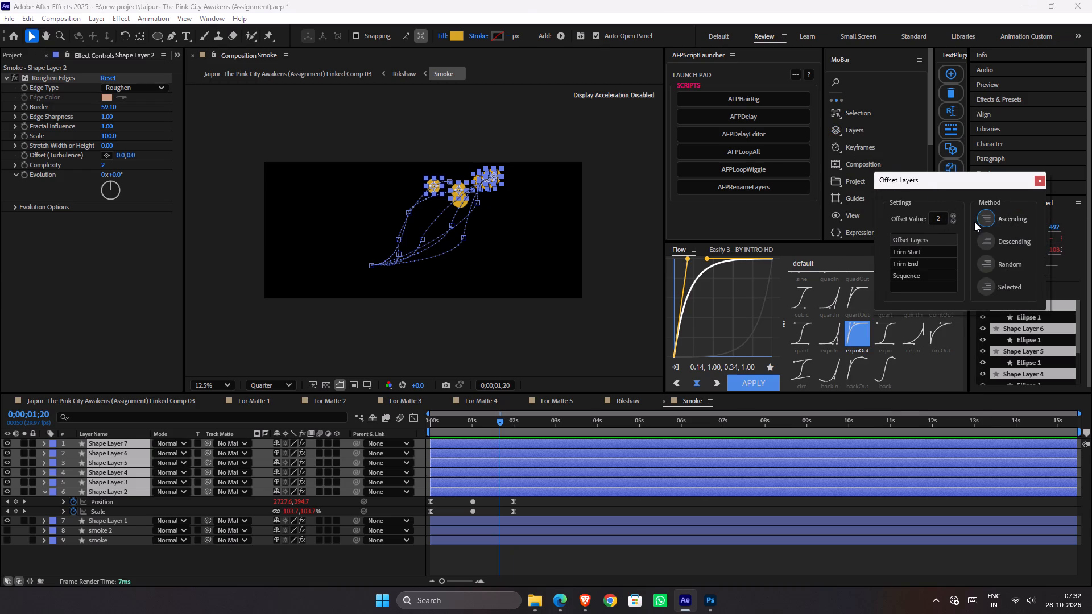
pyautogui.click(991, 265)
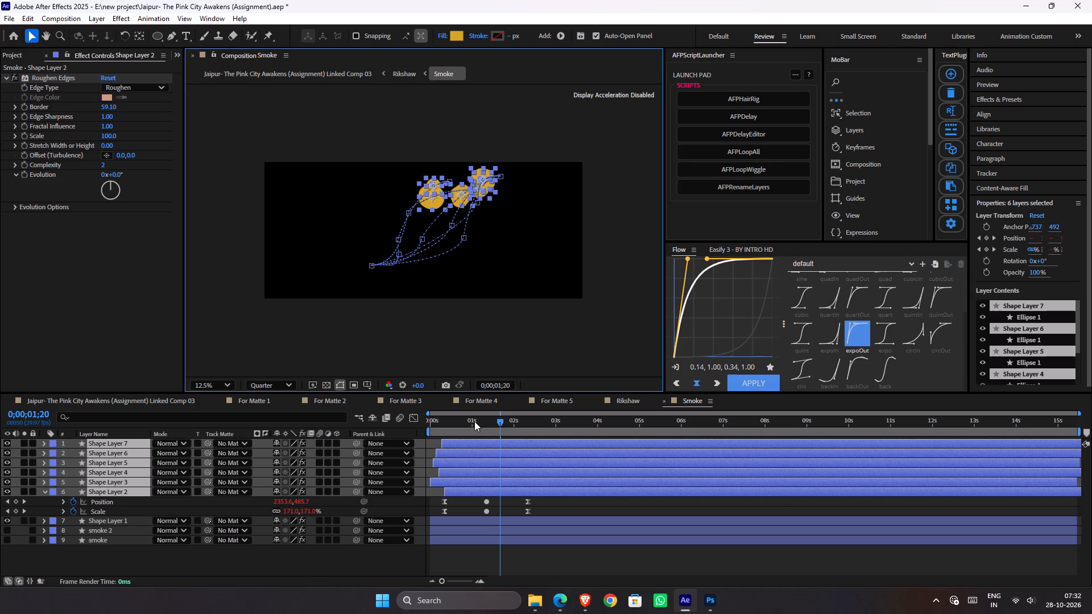
# Duplicate the six shape layers and randomly stagger Shape Layers 2 through 13 with MoBar's Offset Layers, using an offset value of 5.
pyautogui.hotkey('ctrl', 'd')
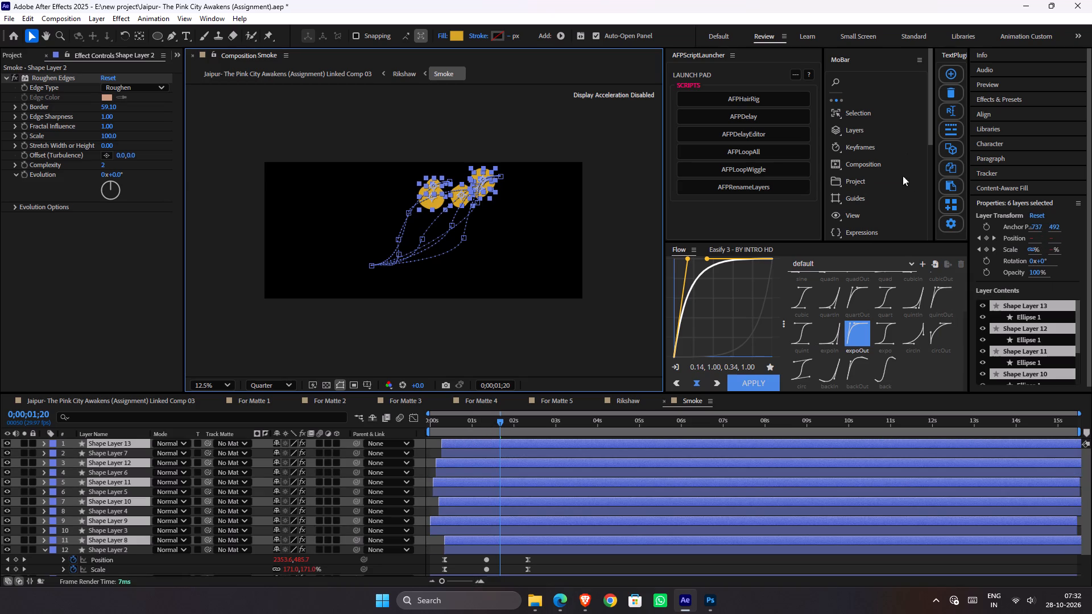
pyautogui.click(502, 551)
pyautogui.keyDown('shift'); pyautogui.click(499, 443); pyautogui.keyUp('shift')
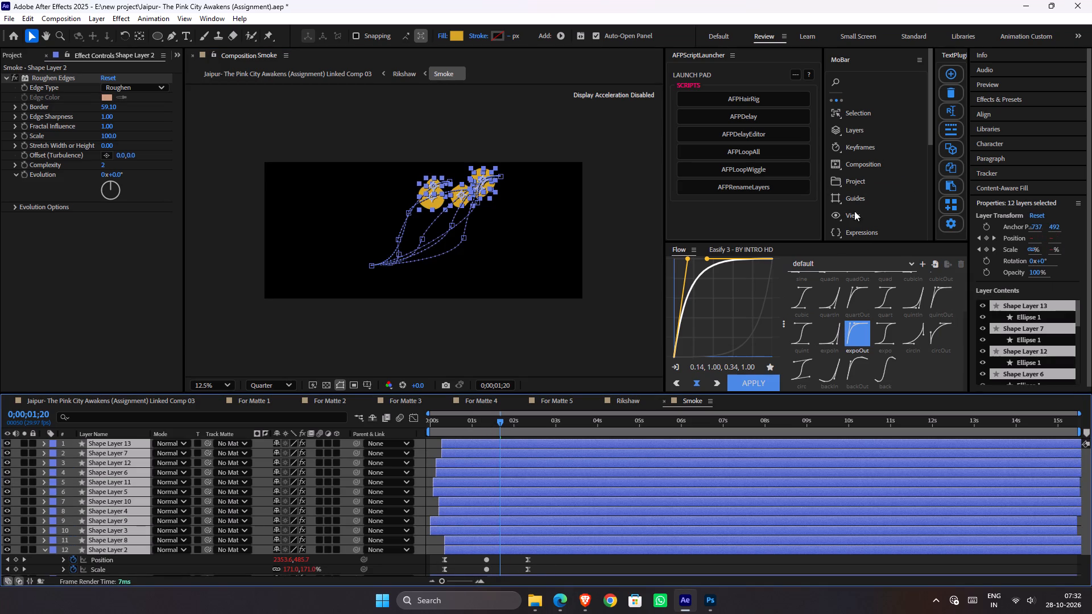
pyautogui.click(845, 130)
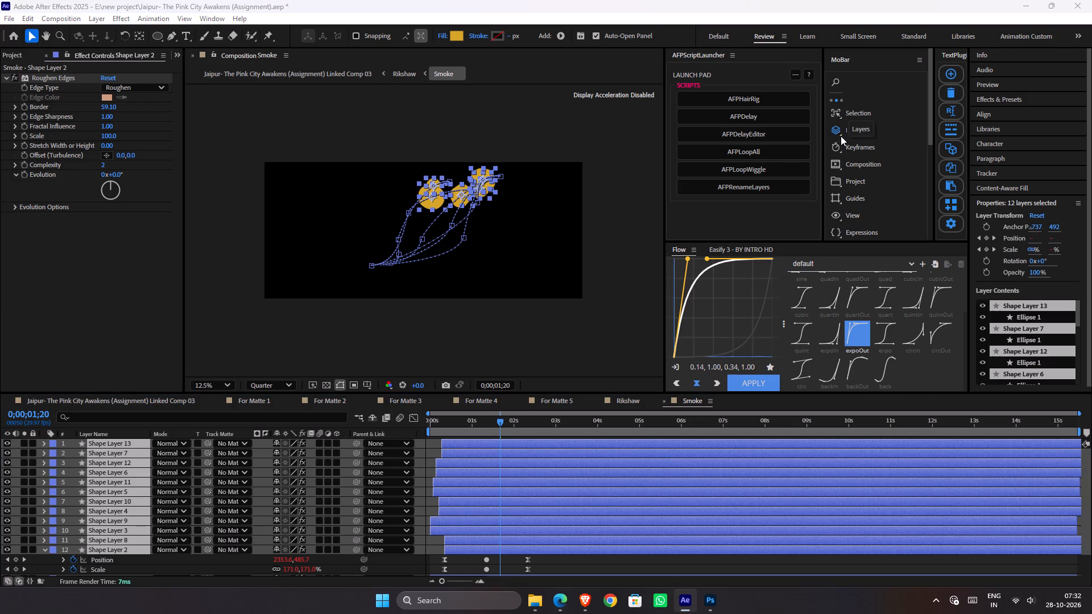
pyautogui.click(841, 133)
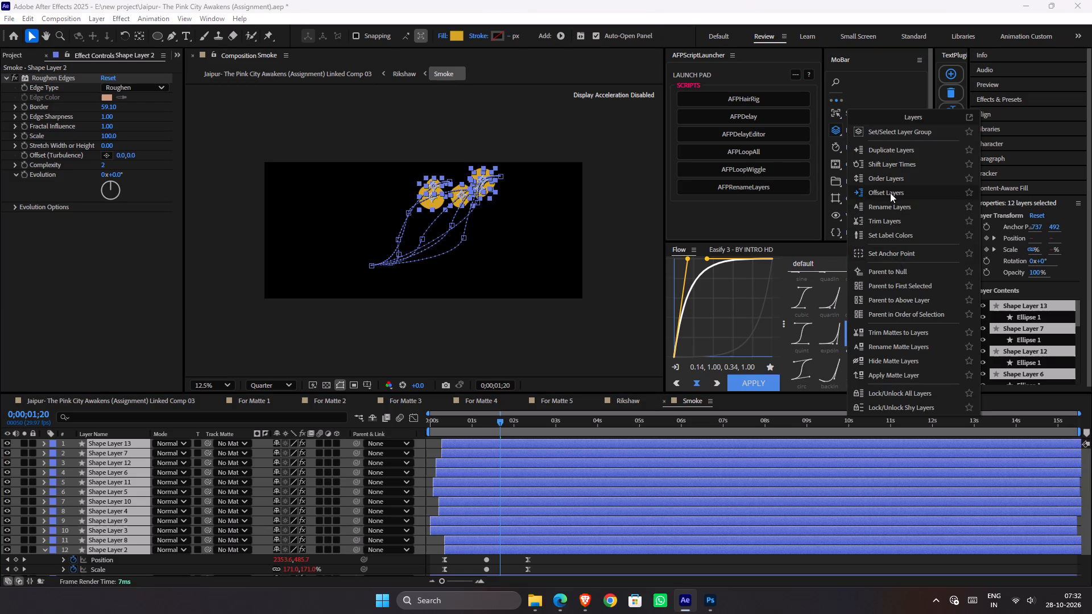
pyautogui.click(890, 193)
pyautogui.moveTo(942, 219); pyautogui.dragTo(928, 221)
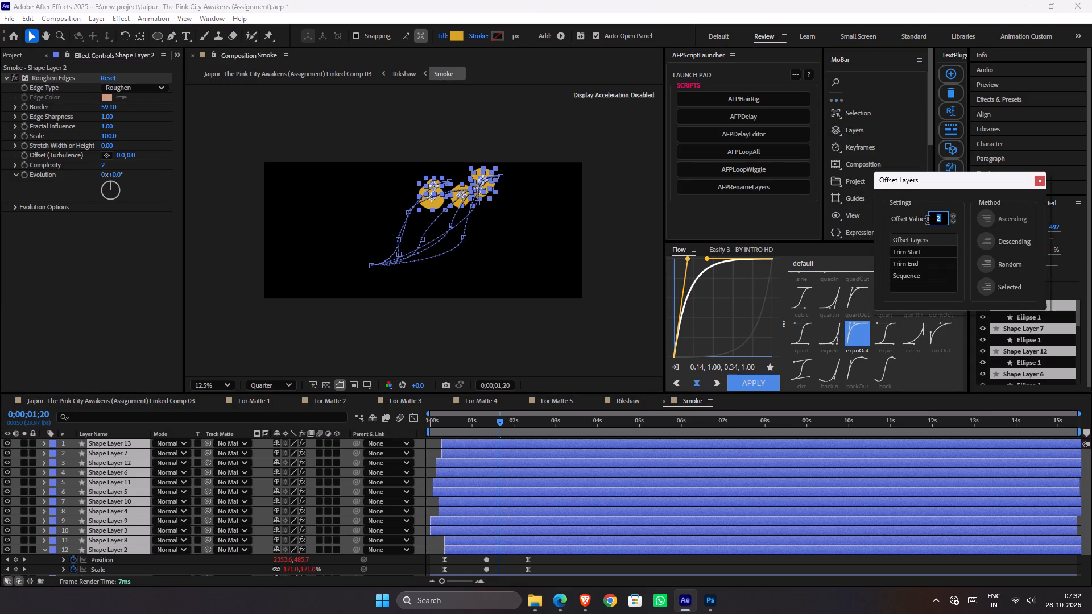
pyautogui.moveTo(928, 221); pyautogui.dragTo(927, 221)
pyautogui.press('5')
pyautogui.click(994, 267)
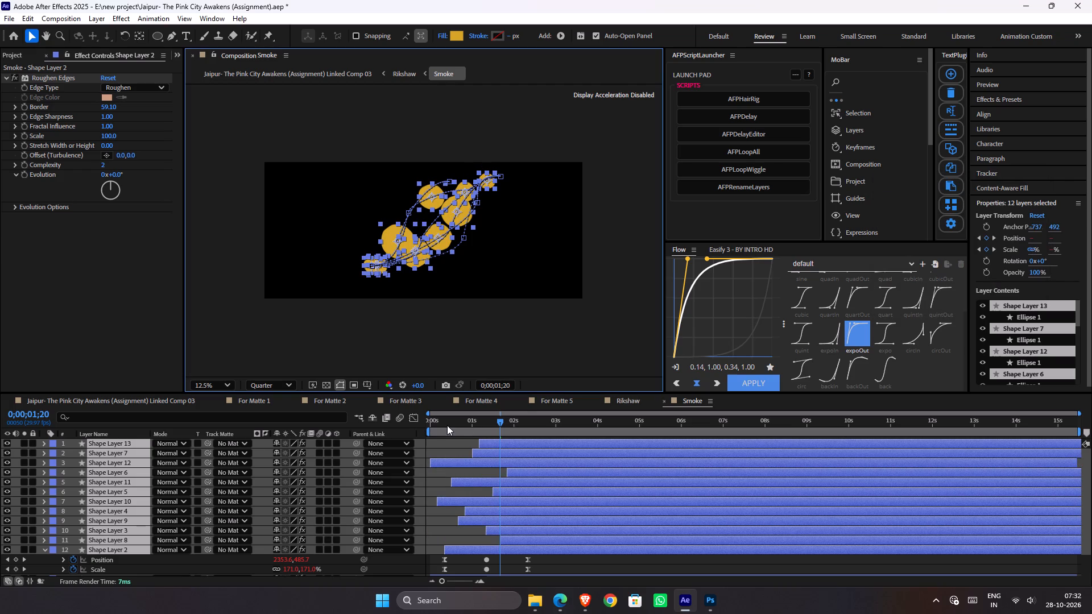
# Deselect the layers and preview the staggered smoke animation from the first frame.
pyautogui.moveTo(449, 425); pyautogui.dragTo(370, 453)
pyautogui.click(436, 483)
pyautogui.press('space')
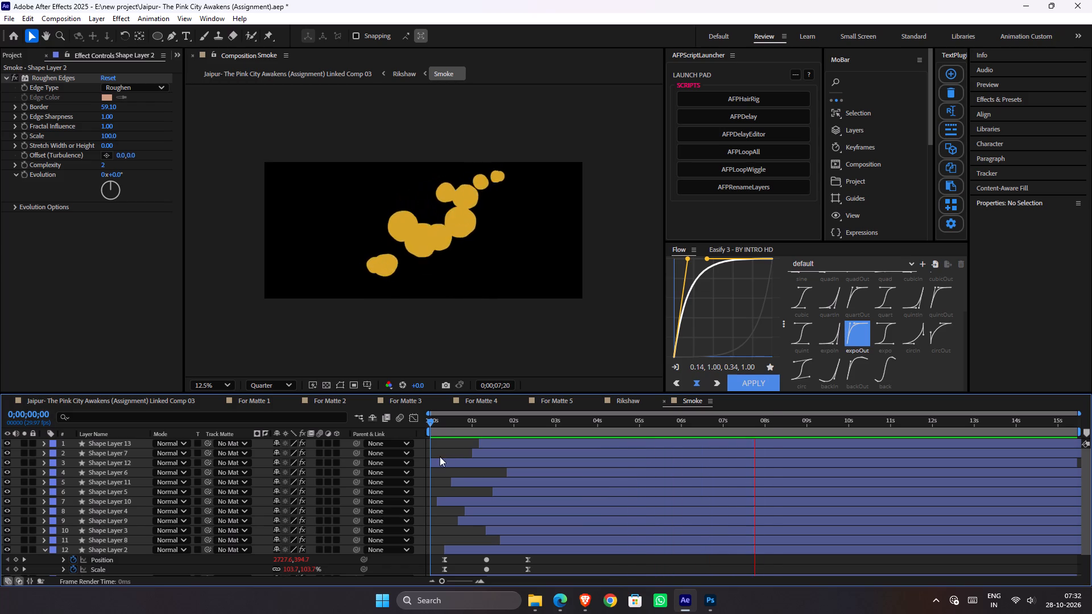
pyautogui.press('space')
# Duplicate Shape Layers 2 through 13 and group the twelve copies together above the originals in the layer stack.
pyautogui.click(498, 438)
pyautogui.click(499, 447)
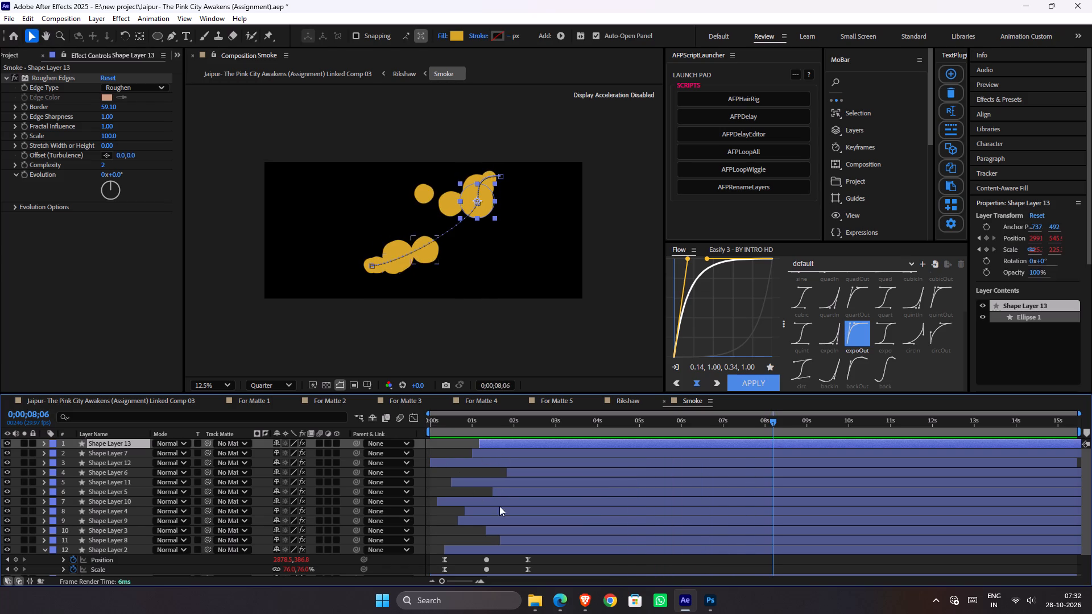
pyautogui.keyDown('shift'); pyautogui.click(495, 551); pyautogui.keyUp('shift')
pyautogui.hotkey('ctrl', 'd')
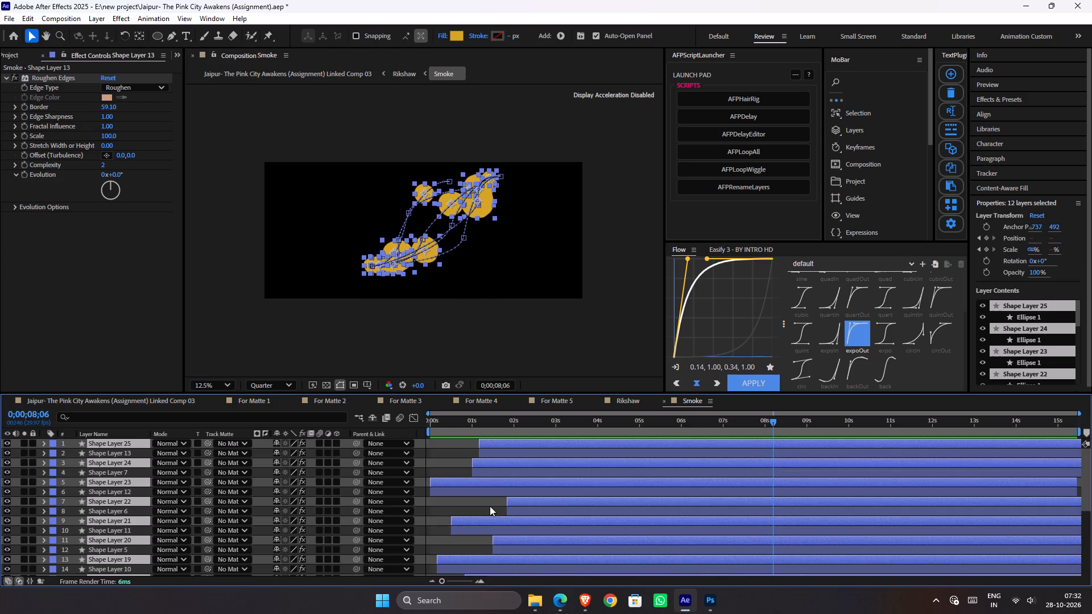
pyautogui.moveTo(103, 463); pyautogui.dragTo(106, 451)
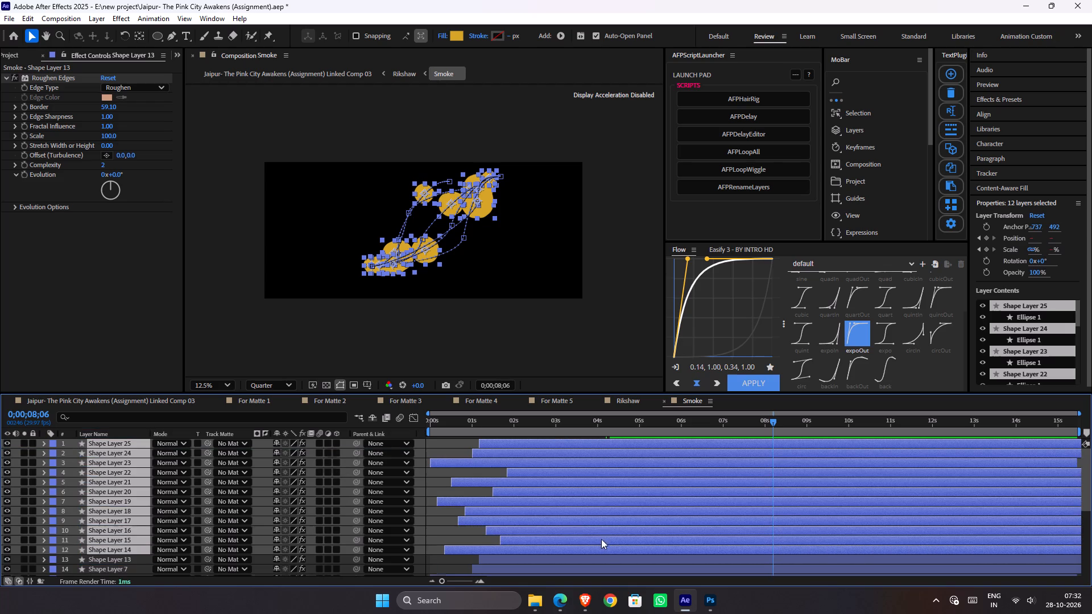
# Shift the twelve duplicated layers about a third of a second later in time.
pyautogui.moveTo(519, 511); pyautogui.dragTo(532, 511)
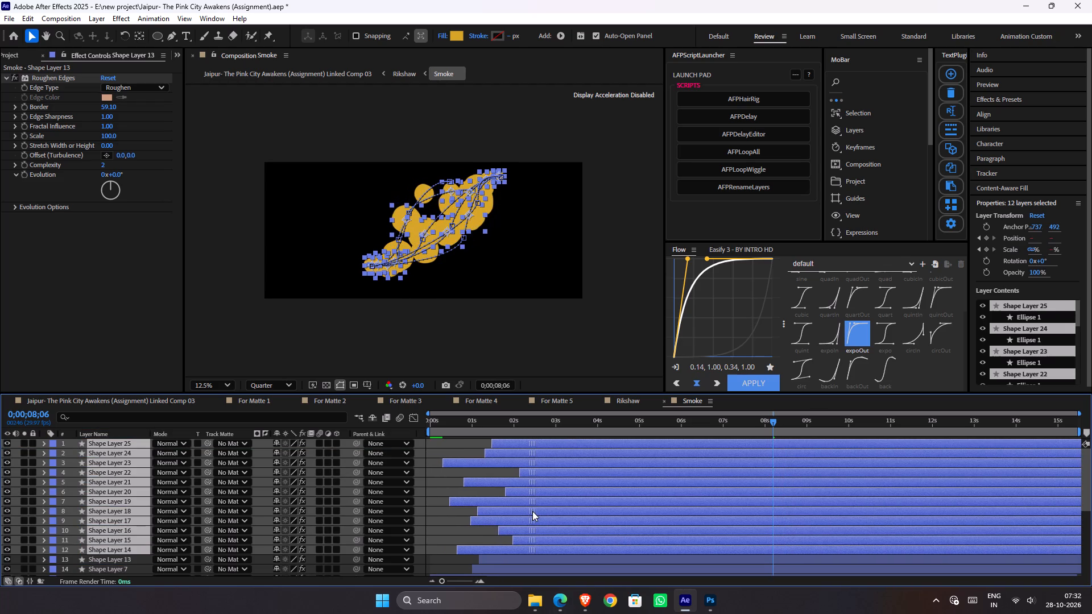
pyautogui.moveTo(532, 511); pyautogui.dragTo(535, 511)
# Preview the denser smoke animation from the first frame.
pyautogui.moveTo(482, 422); pyautogui.dragTo(390, 430)
pyautogui.press('space')
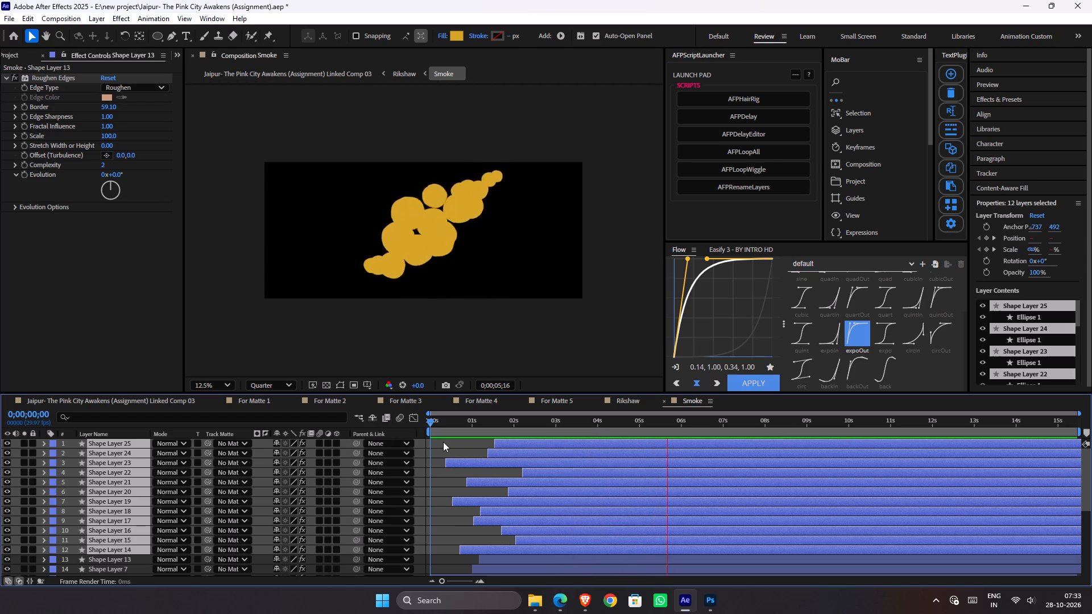
pyautogui.click(443, 442)
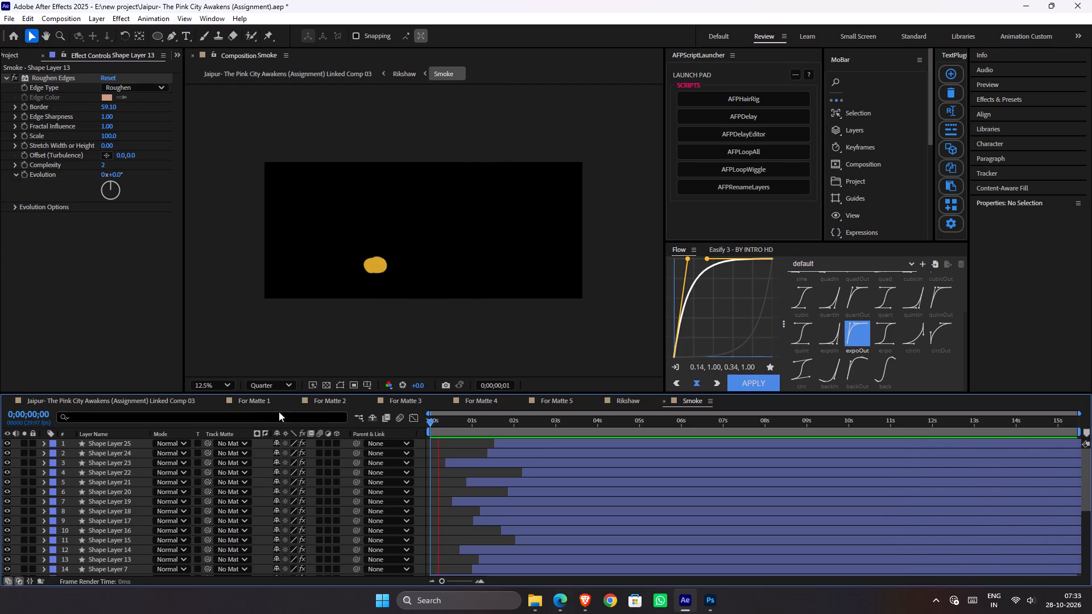
pyautogui.press('space')
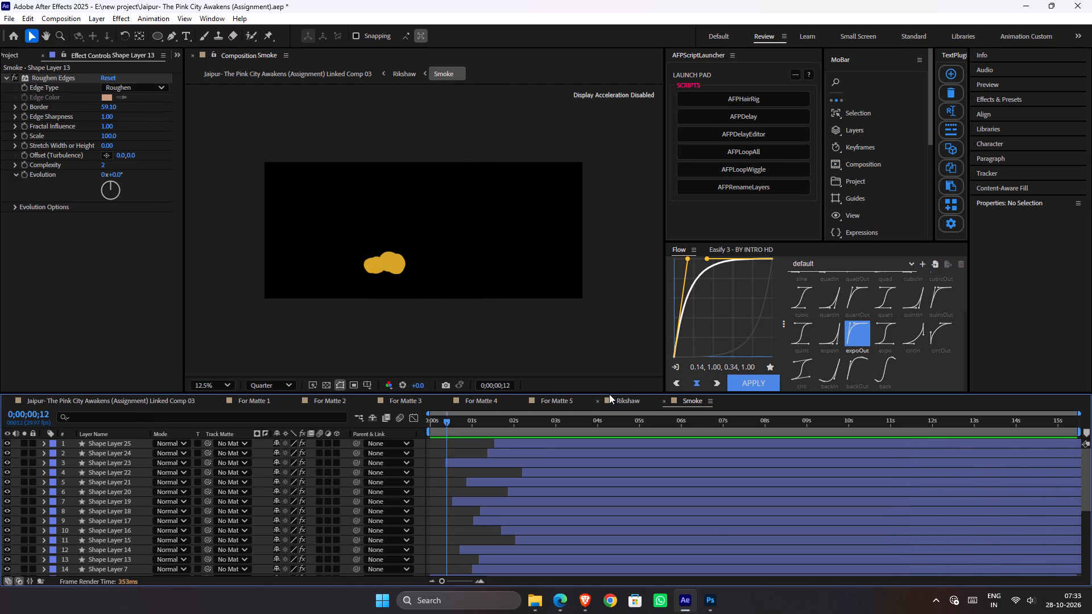
# In the Rikshaw composition, move the Smoke layer so the smoke starts behind the rickshaw's rear, at about 4229, 832.
pyautogui.click(618, 397)
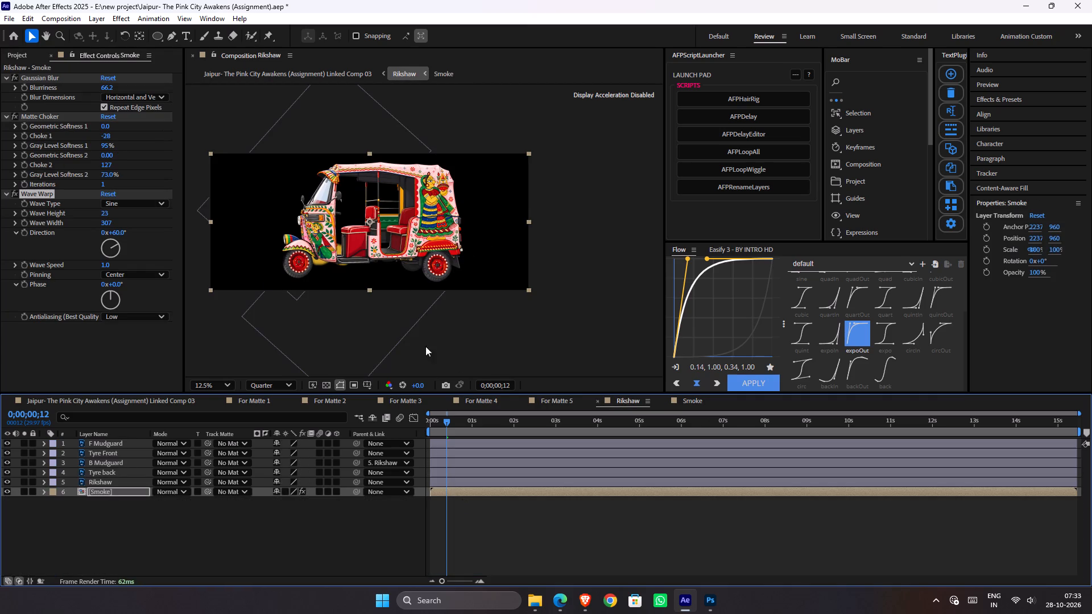
pyautogui.moveTo(452, 281); pyautogui.dragTo(585, 267)
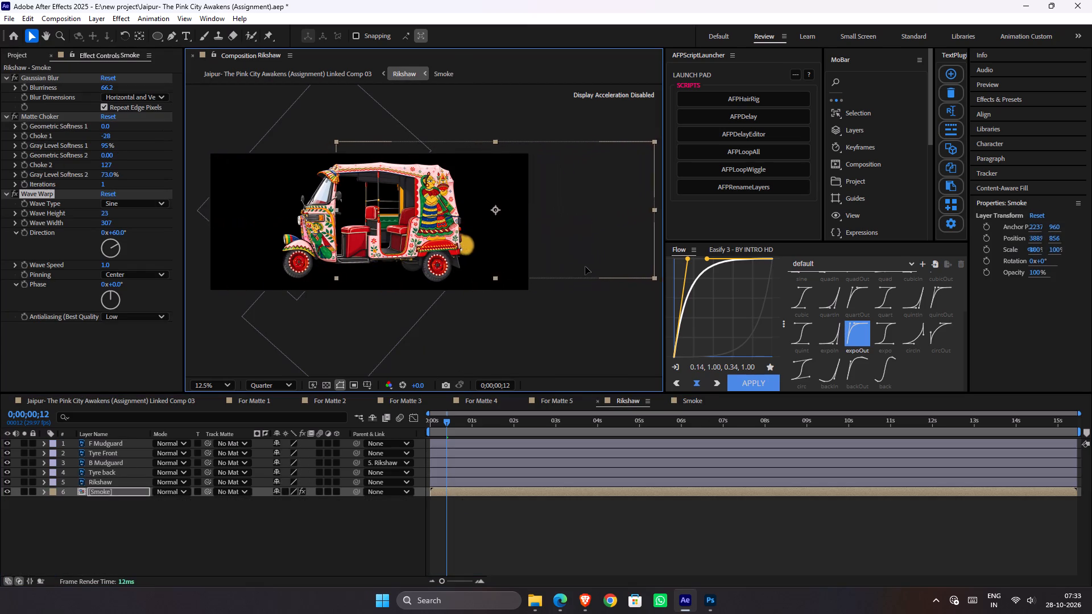
pyautogui.moveTo(585, 267); pyautogui.dragTo(594, 272)
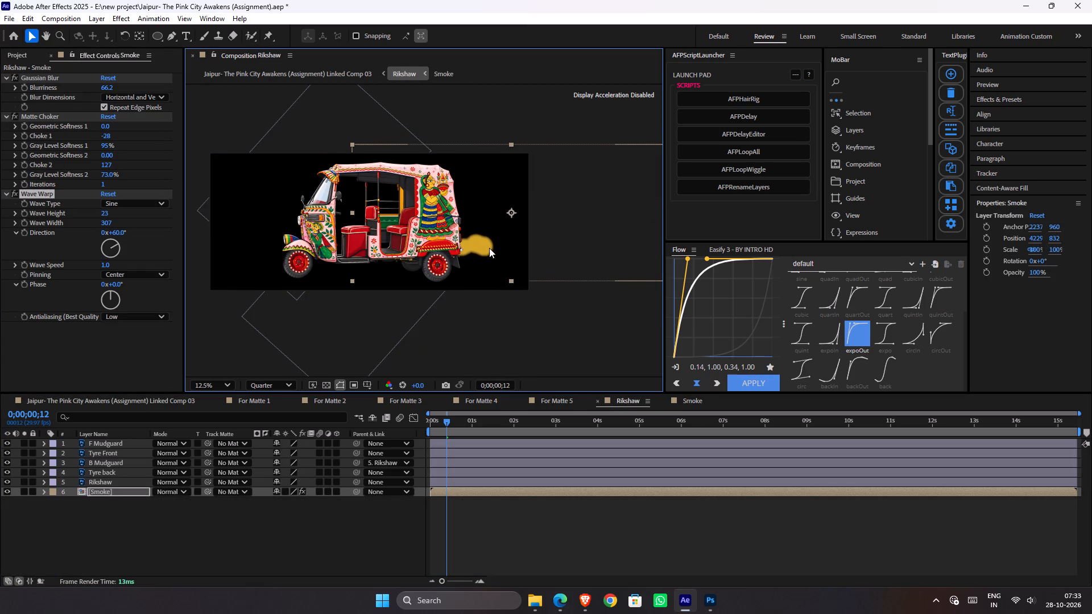
# Delete the Gaussian Blur, Matte Choker and Wave Warp effects from the Smoke layer and preview the plain smoke.
pyautogui.keyDown('shift'); pyautogui.click(49, 76); pyautogui.keyUp('shift')
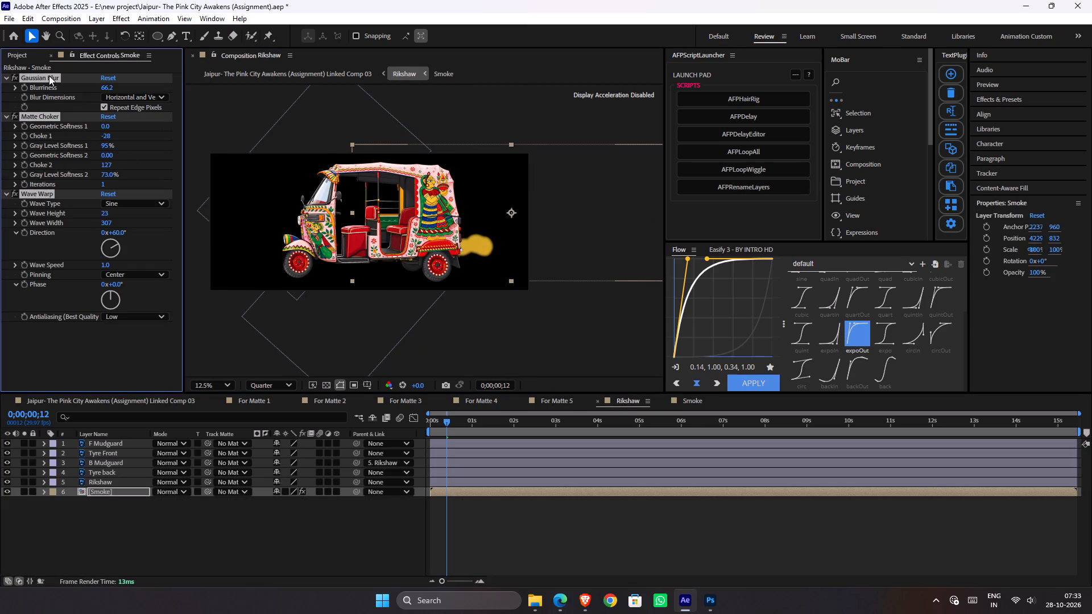
pyautogui.press('Delete')
pyautogui.press('space')
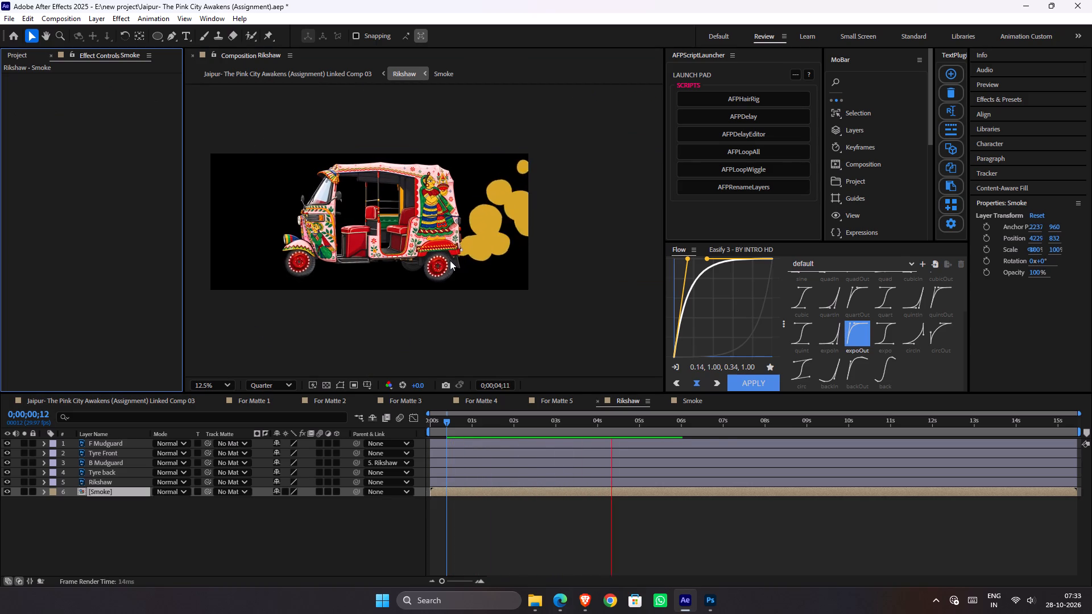
pyautogui.press('space')
# Apply a Fill effect to the Smoke layer with its color set to white (FFFFFF), and save the project.
pyautogui.hotkey('ctrl', 'space')
pyautogui.write('fil')
pyautogui.press('l')
pyautogui.click(429, 287)
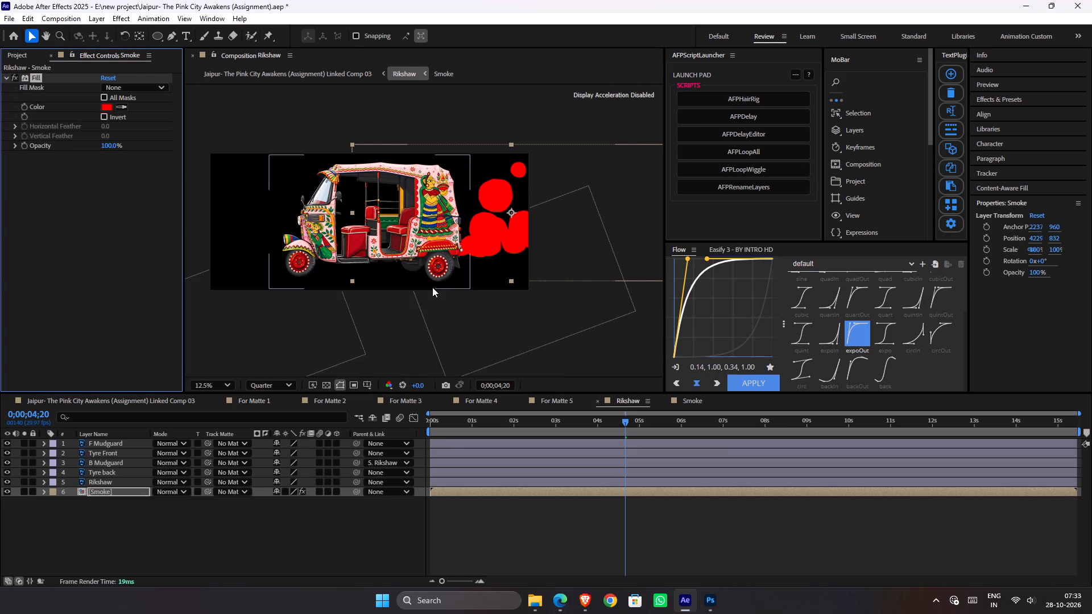
pyautogui.click(103, 106)
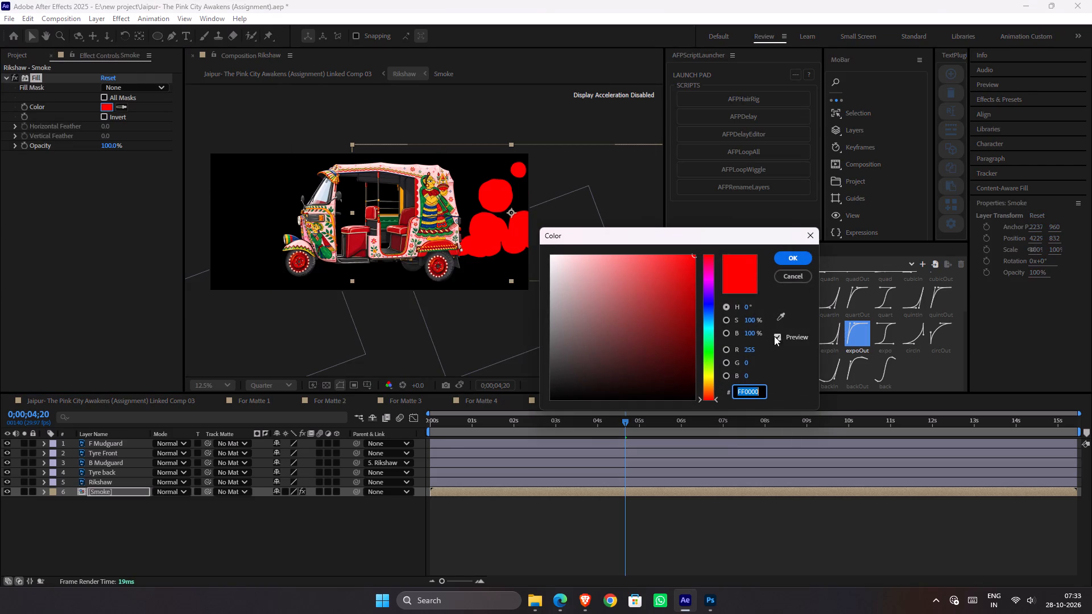
pyautogui.moveTo(669, 323); pyautogui.dragTo(484, 186)
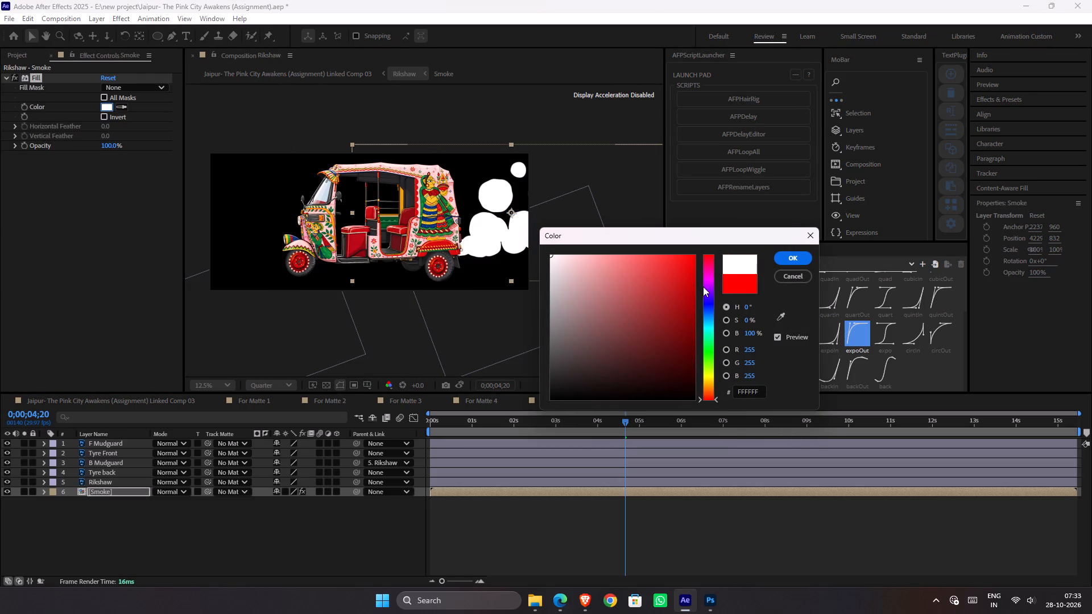
pyautogui.hotkey('ctrl', 's')
# Open the main Jaipur composition and preview the rickshaw with its smoke from about 0:00:05:18.
pyautogui.press('Tab')
pyautogui.click(106, 402)
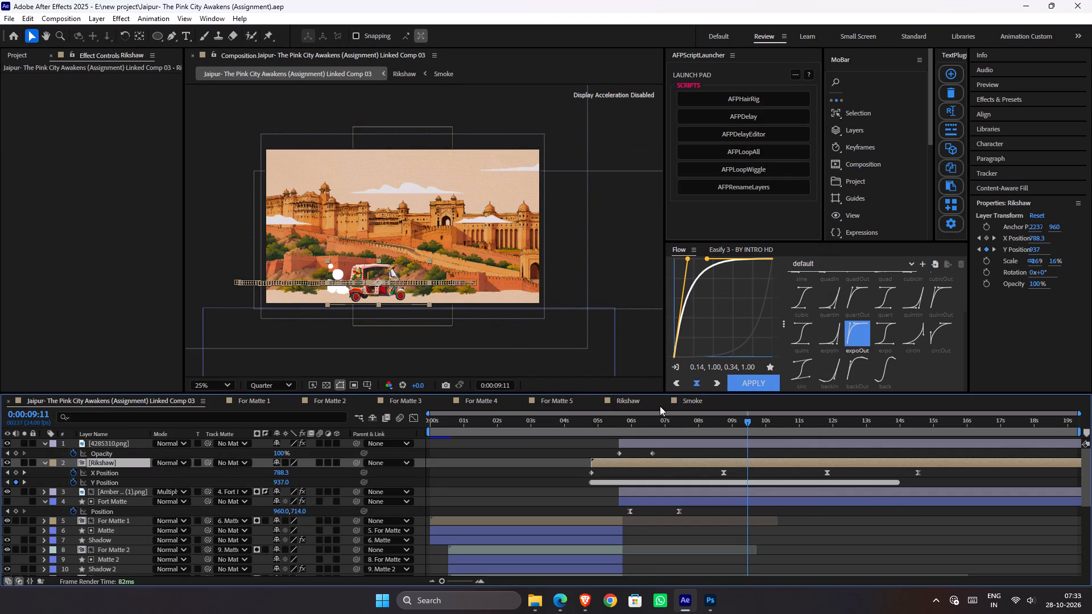
pyautogui.click(640, 359)
pyautogui.moveTo(657, 423); pyautogui.dragTo(613, 424)
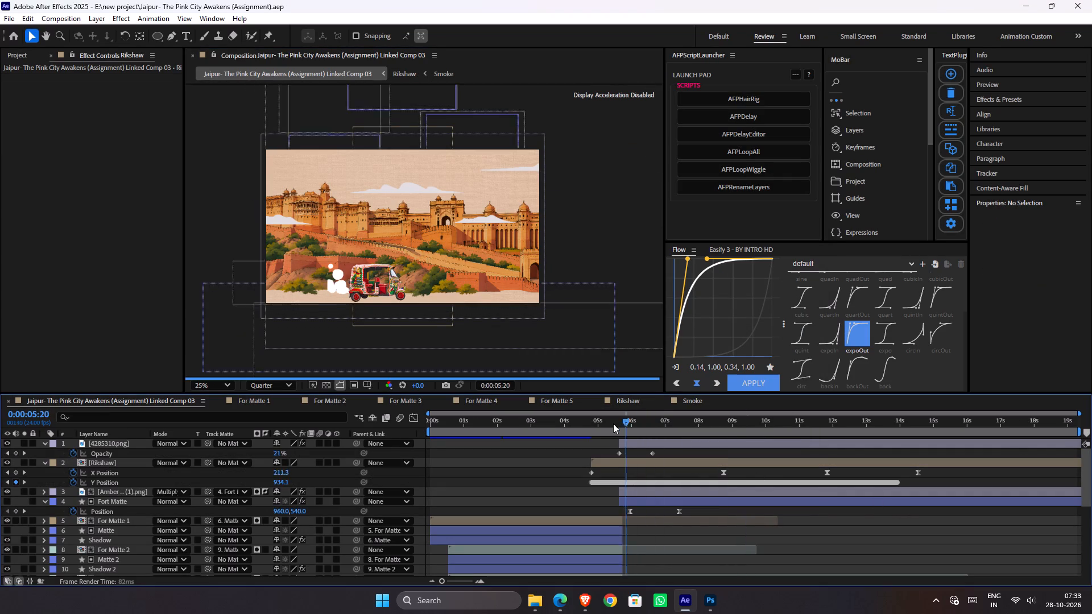
pyautogui.moveTo(613, 424); pyautogui.dragTo(622, 437)
pyautogui.press('space')
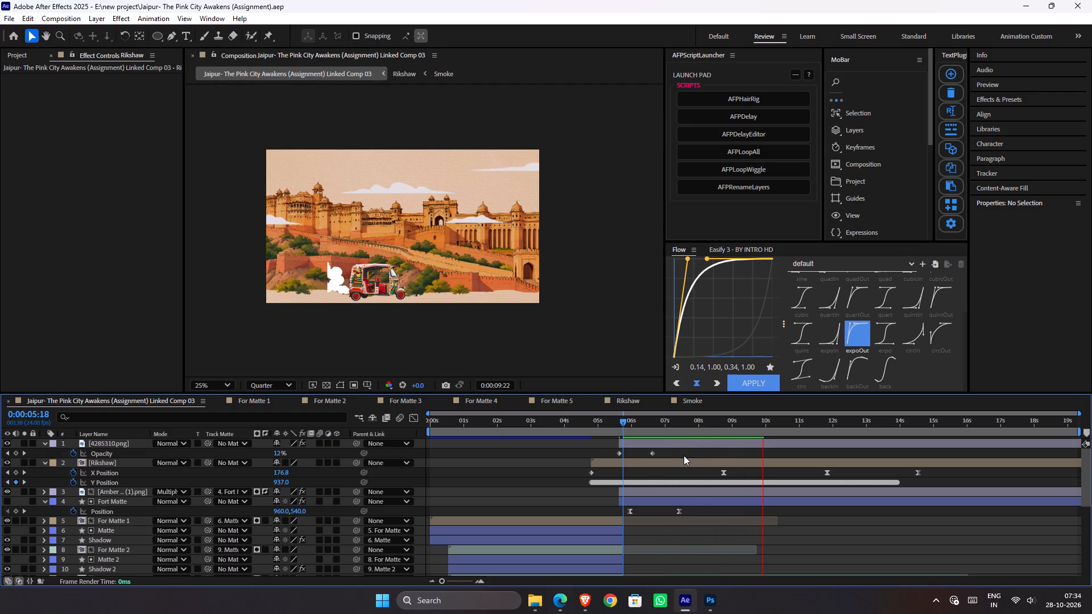
pyautogui.click(623, 425)
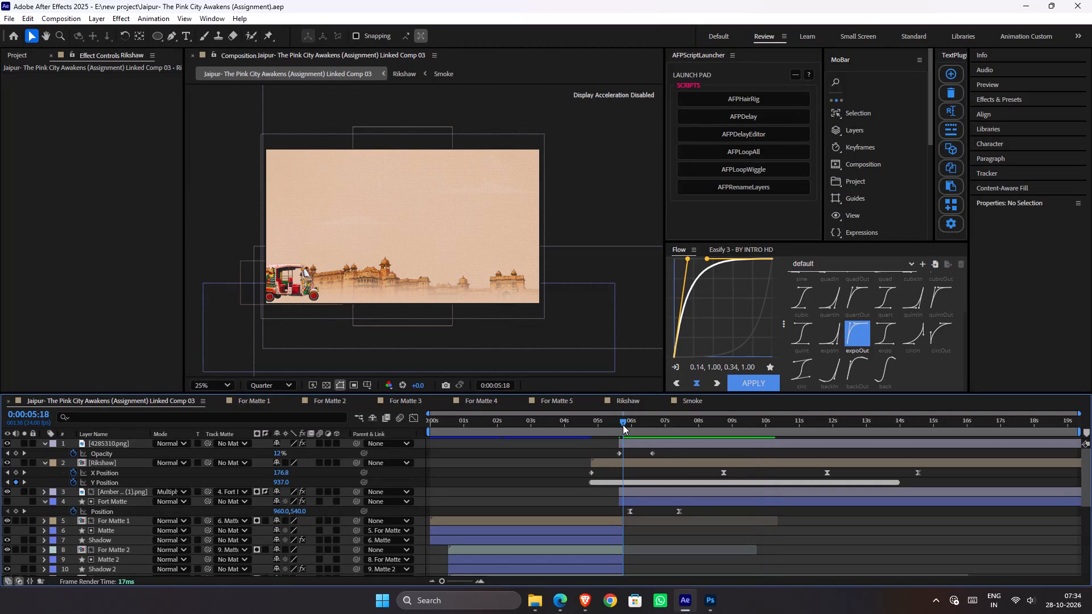
pyautogui.press('space')
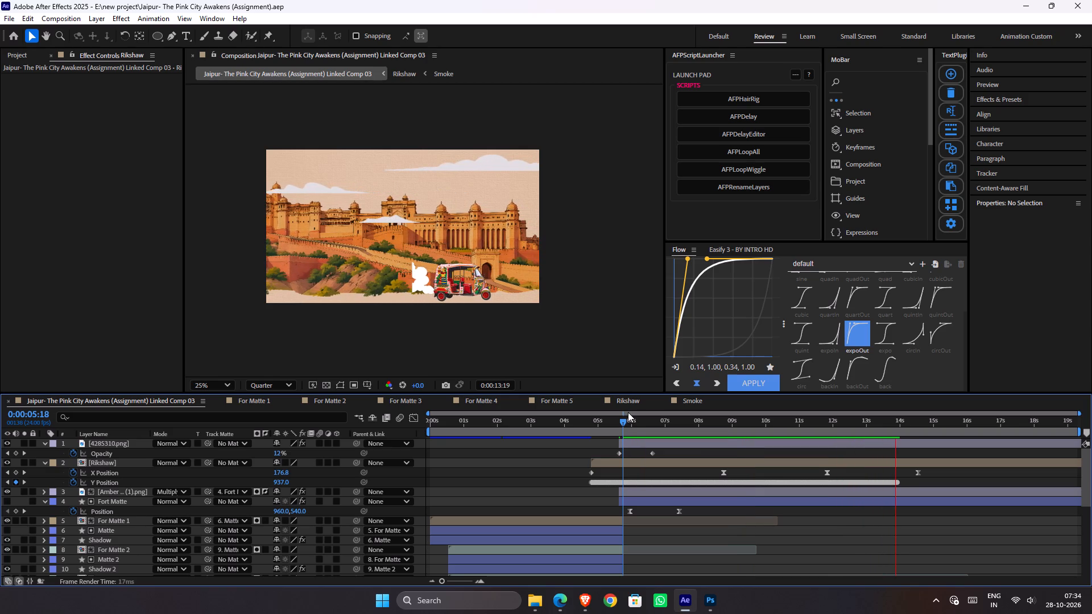
pyautogui.press('space')
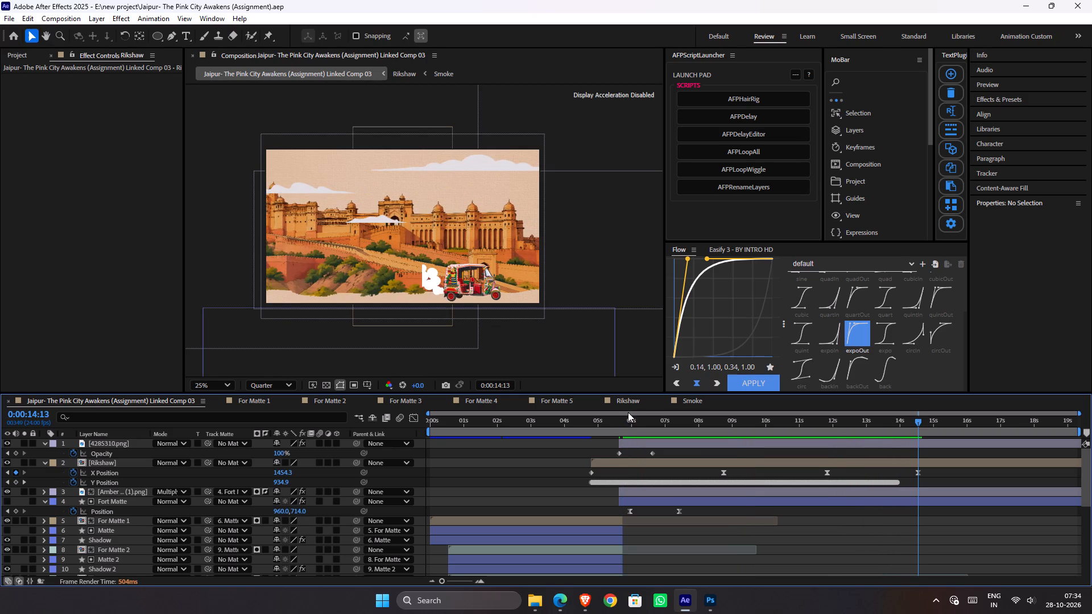
# Save the project.
pyautogui.hotkey('ctrl', 's')
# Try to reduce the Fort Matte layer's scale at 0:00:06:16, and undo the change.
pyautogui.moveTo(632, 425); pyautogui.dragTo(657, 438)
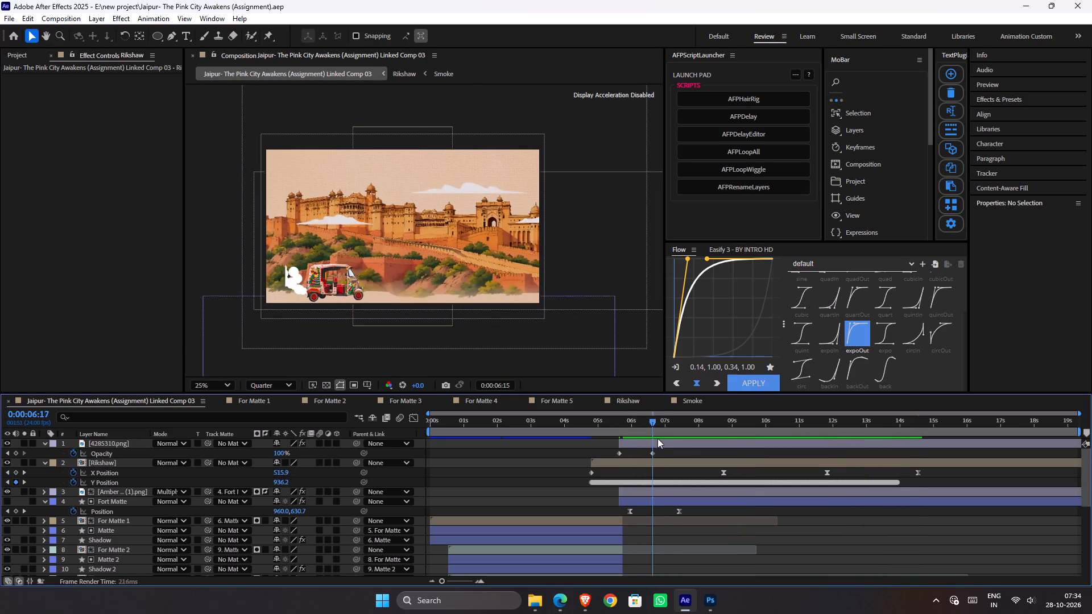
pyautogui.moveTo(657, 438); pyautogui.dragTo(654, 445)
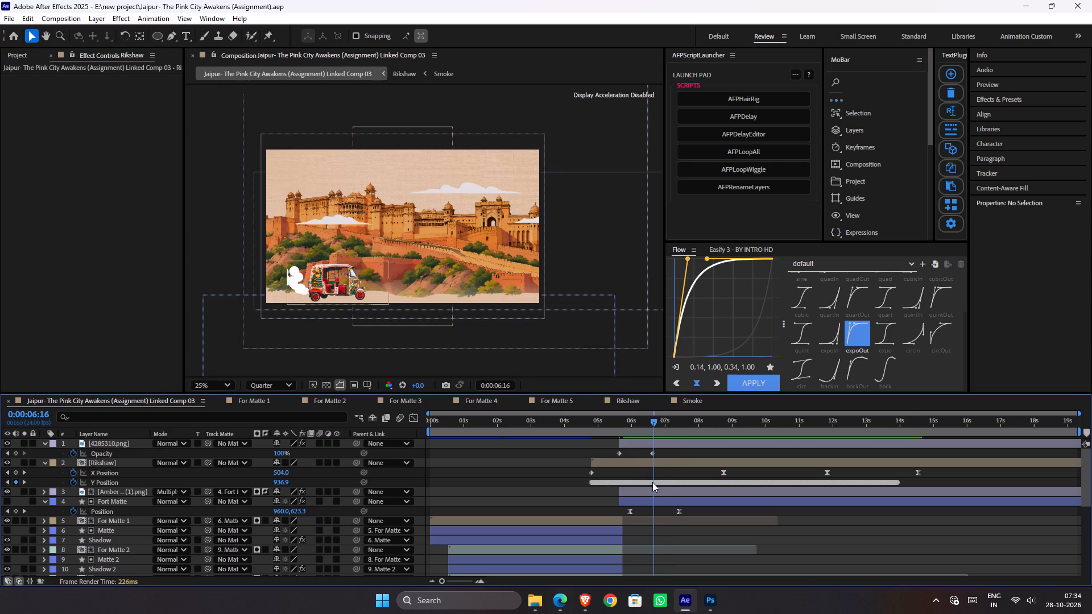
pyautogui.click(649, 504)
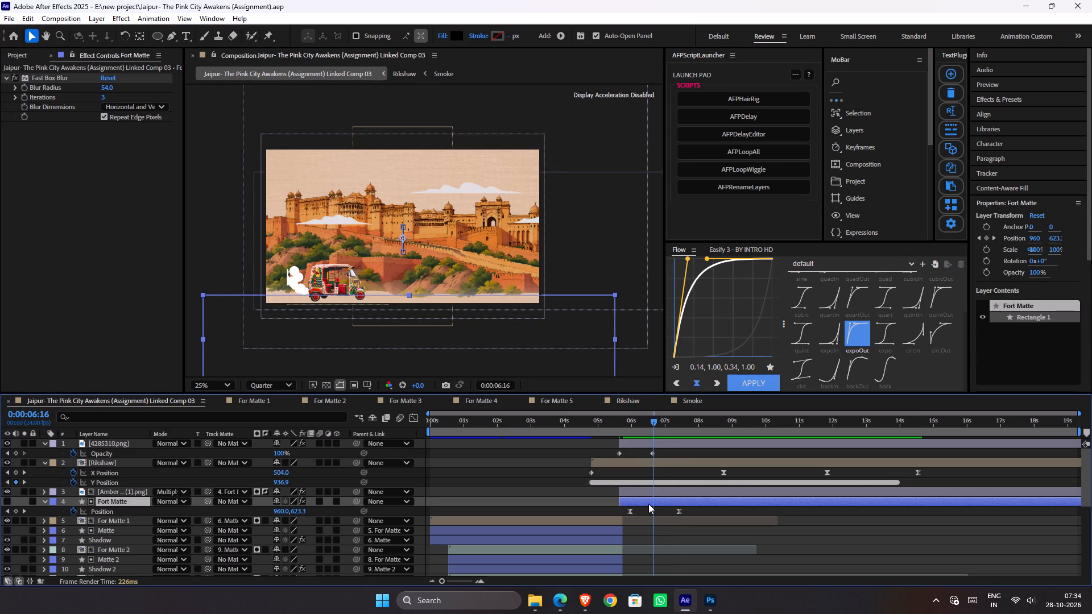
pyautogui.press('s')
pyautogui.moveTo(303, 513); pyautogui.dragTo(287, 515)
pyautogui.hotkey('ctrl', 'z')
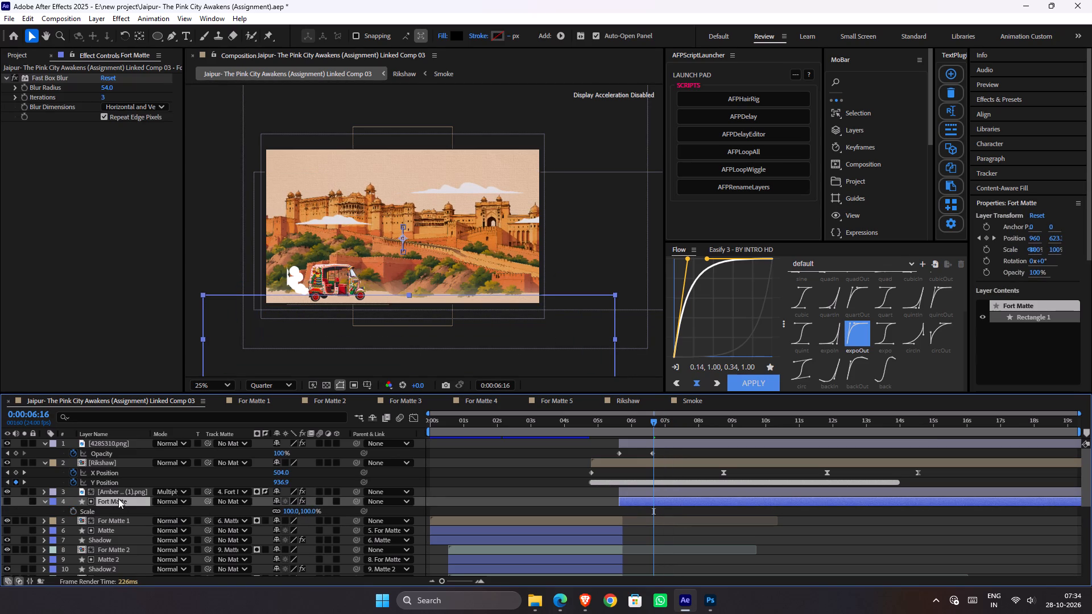
# Reduce the Amber Fort panorama layer's scale to 49%, previewing the fort animation from 0:00:05:16 while adjusting it.
pyautogui.click(125, 497)
pyautogui.click(131, 491)
pyautogui.press('s')
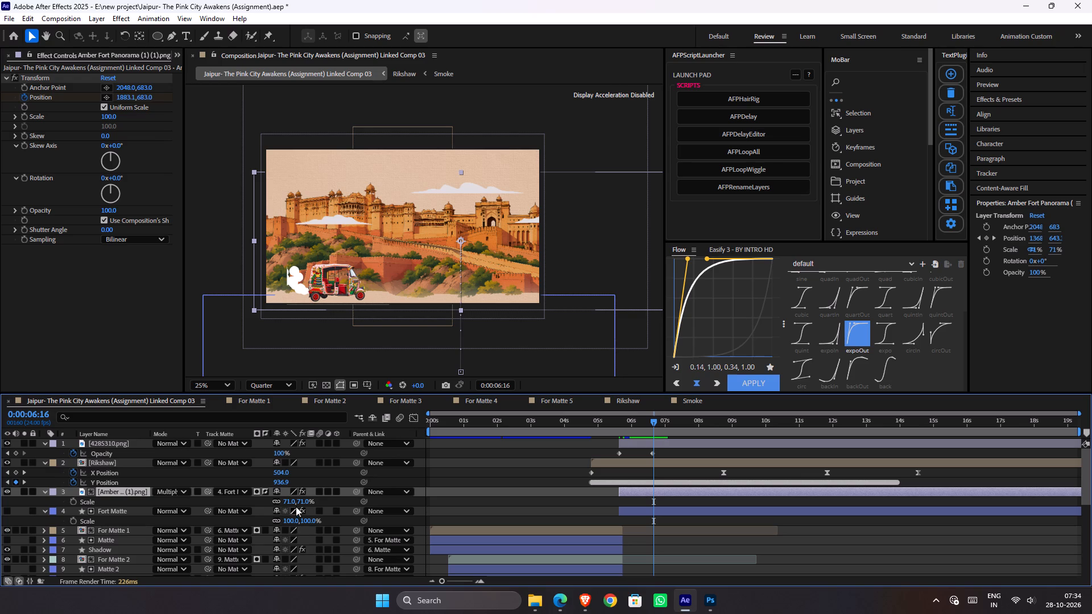
pyautogui.moveTo(300, 500); pyautogui.dragTo(290, 501)
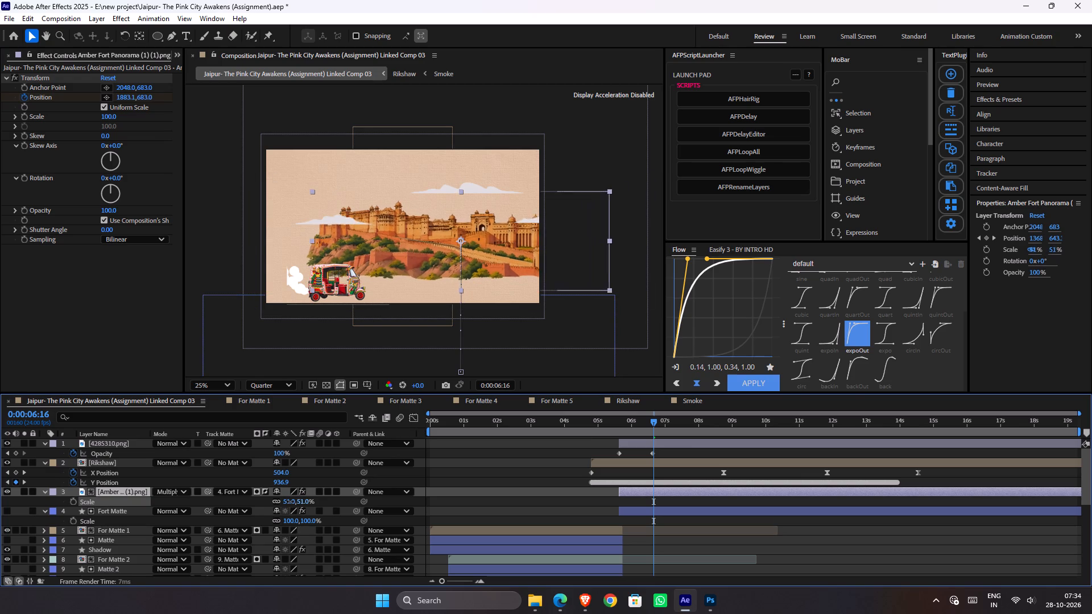
pyautogui.moveTo(290, 501); pyautogui.dragTo(291, 501)
pyautogui.moveTo(636, 424); pyautogui.dragTo(626, 424)
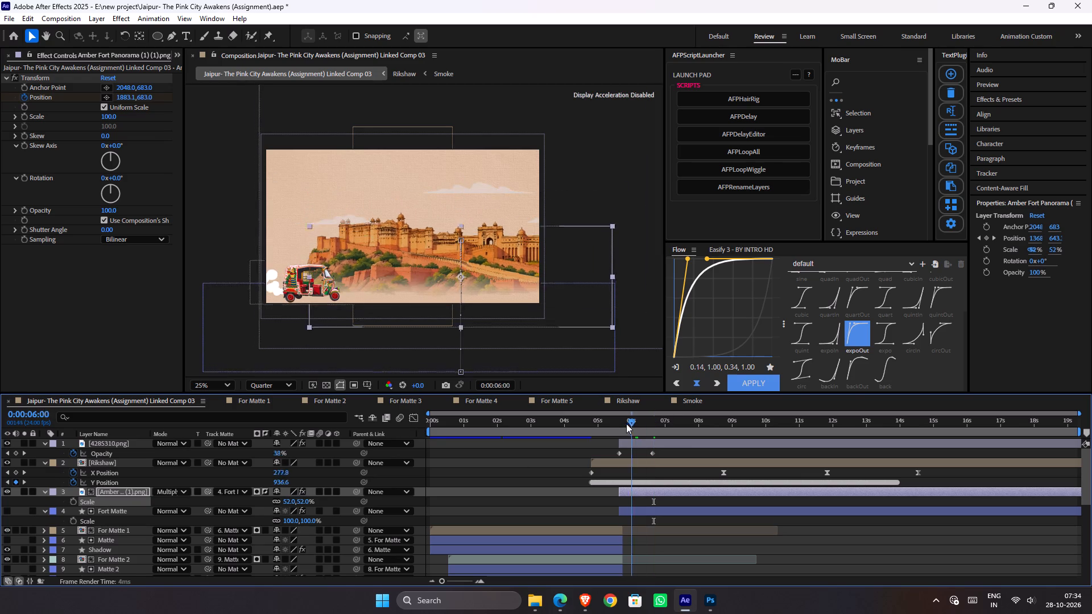
pyautogui.moveTo(626, 424); pyautogui.dragTo(621, 422)
pyautogui.press('space')
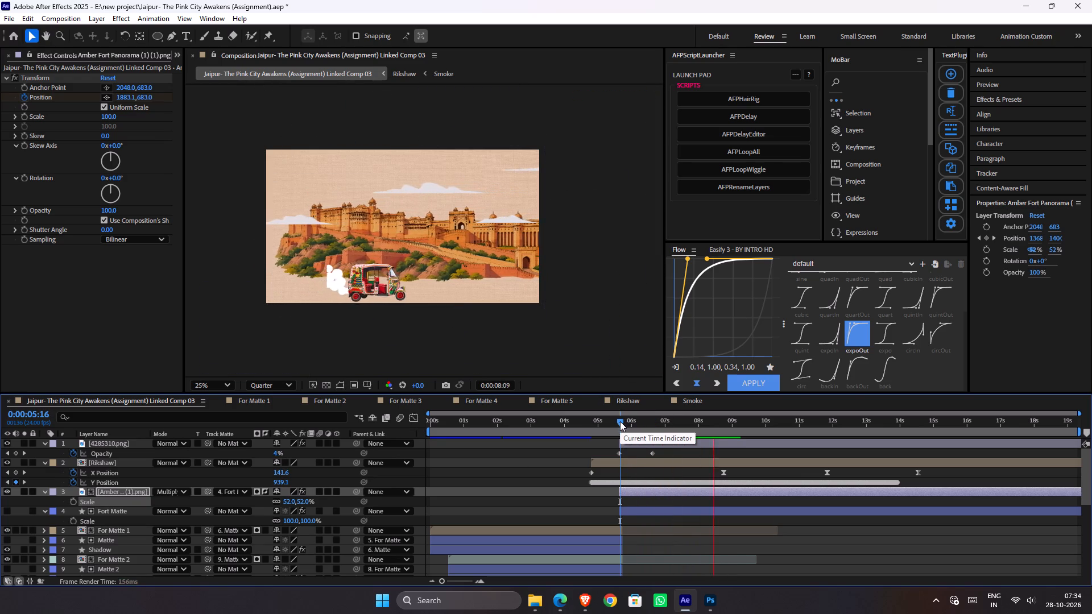
pyautogui.press('space')
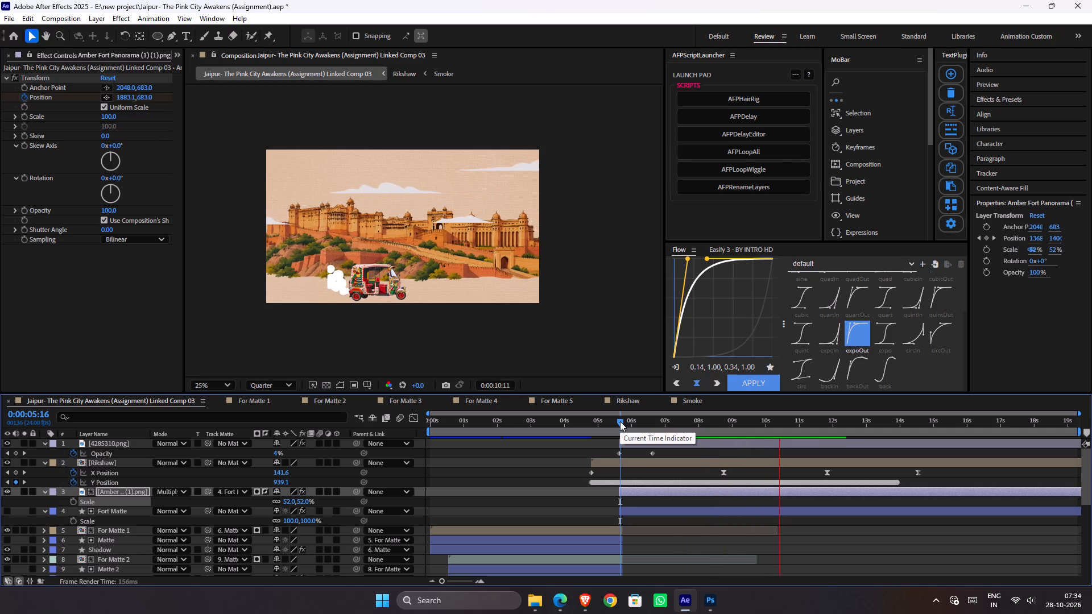
pyautogui.click(288, 504)
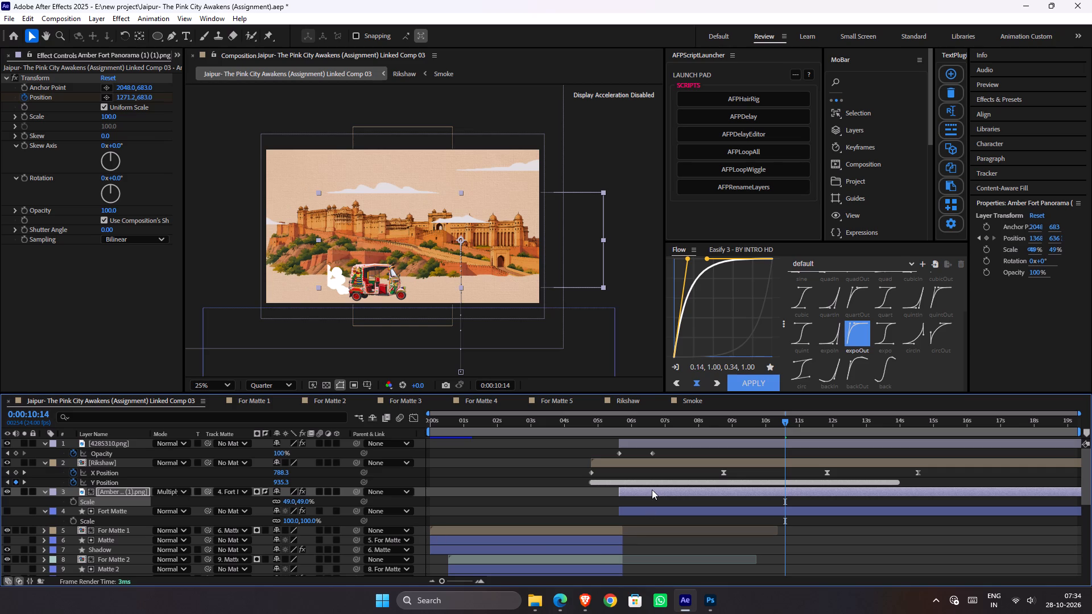
# Reveal the Amber Fort layer's keyframed properties, step through the keyframes around 0:00:05:15, and collapse the Rikshaw layer's properties.
pyautogui.press('u')
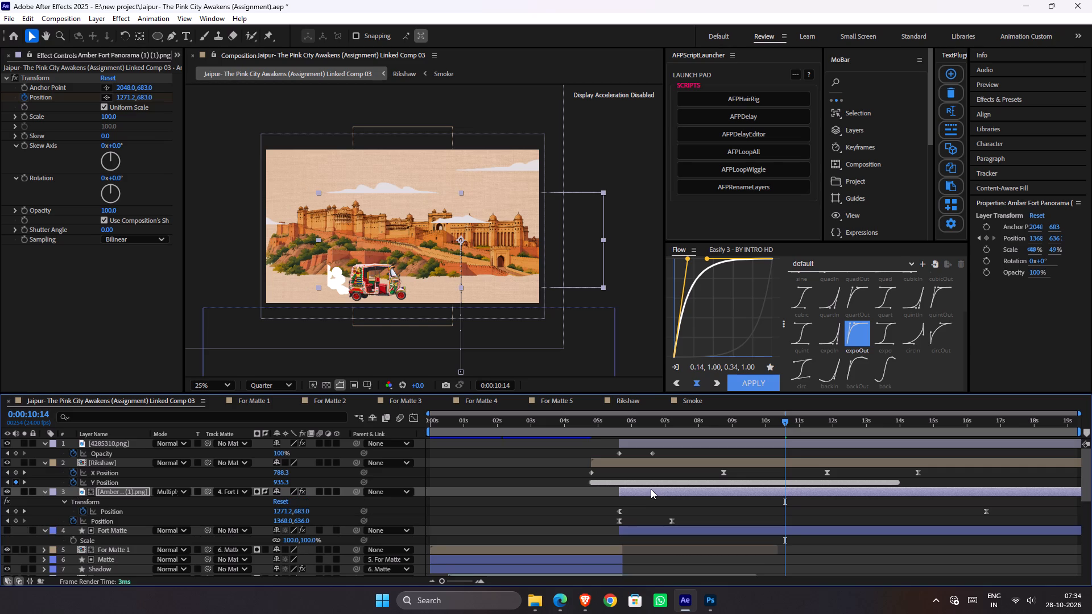
pyautogui.write('jjj')
pyautogui.write('jjjjjjj')
pyautogui.moveTo(656, 421); pyautogui.dragTo(626, 429)
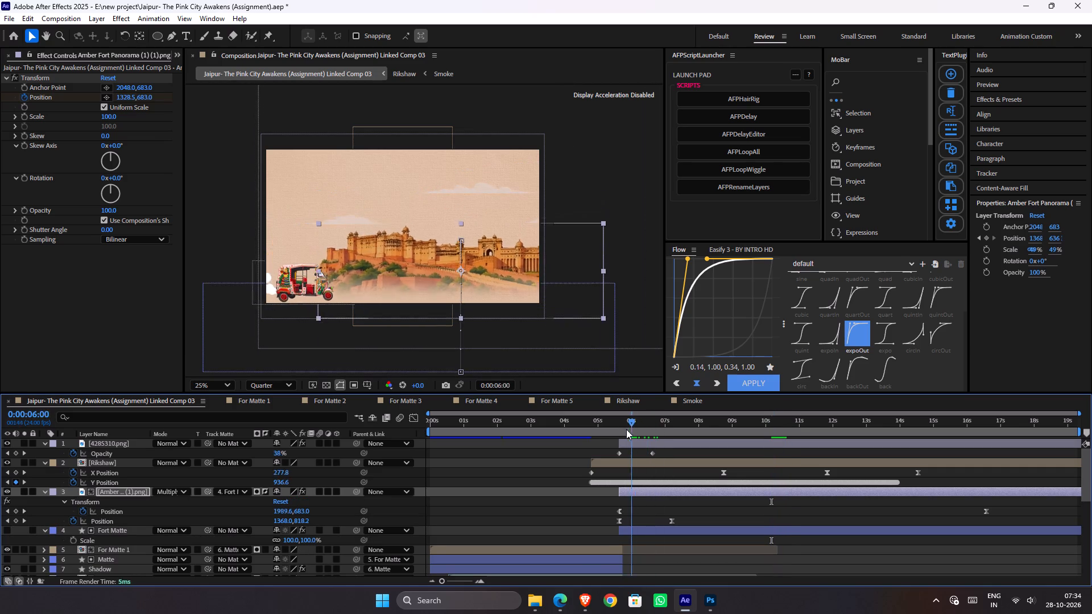
pyautogui.moveTo(626, 429); pyautogui.dragTo(608, 437)
pyautogui.write('kk')
pyautogui.press('k')
pyautogui.write('kkkk')
pyautogui.click(612, 462)
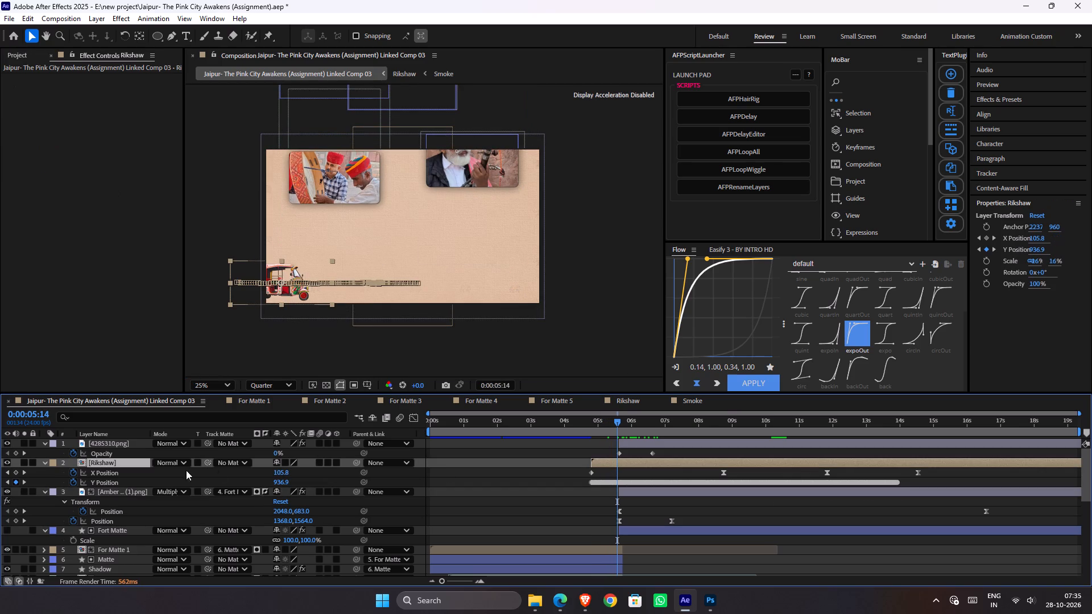
pyautogui.click(45, 464)
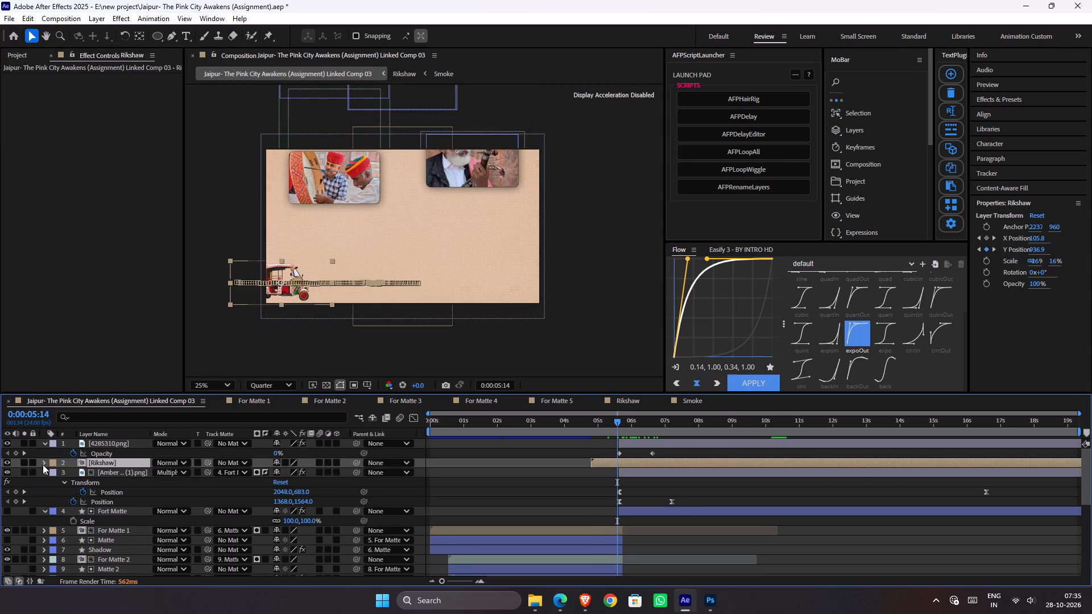
# Preview the smaller fort's entrance with the rickshaw from 0:00:05:15.
pyautogui.press('k')
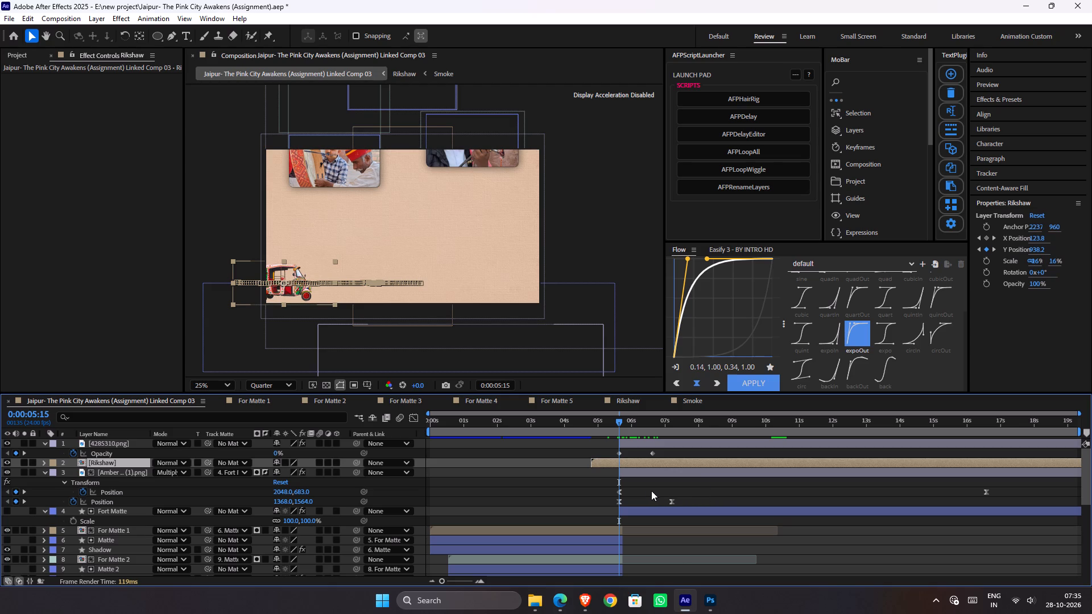
pyautogui.press('space')
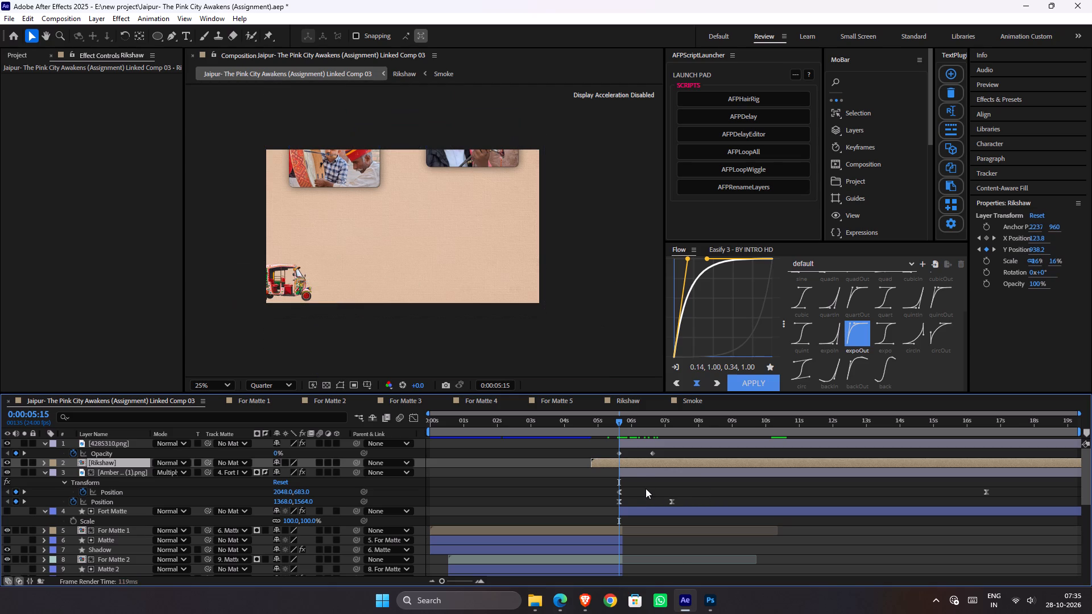
pyautogui.press('space')
pyautogui.click(647, 476)
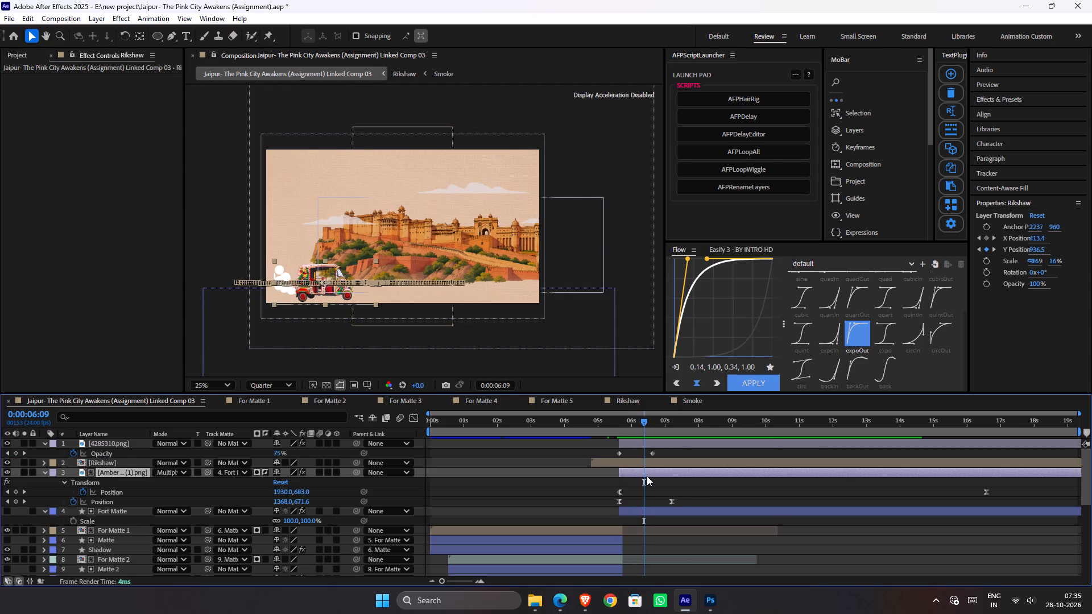
pyautogui.press('i')
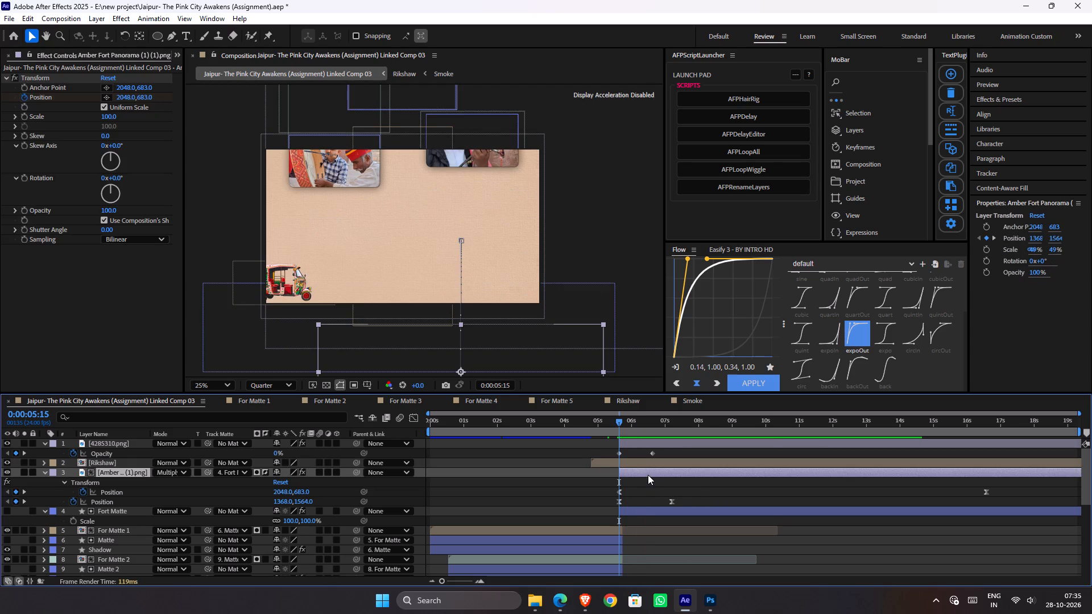
pyautogui.press('space')
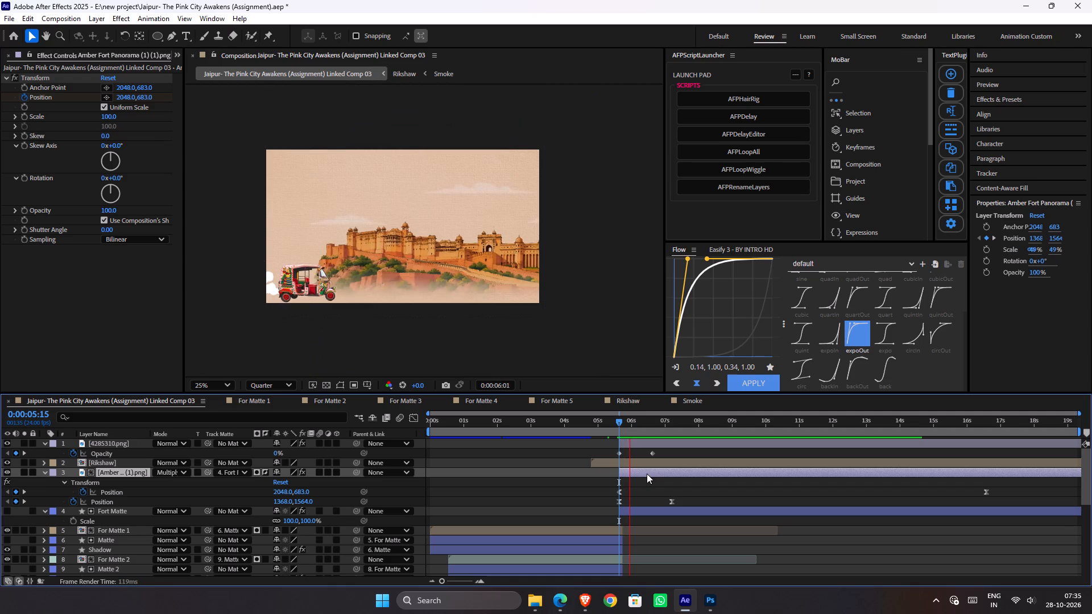
pyautogui.press('space')
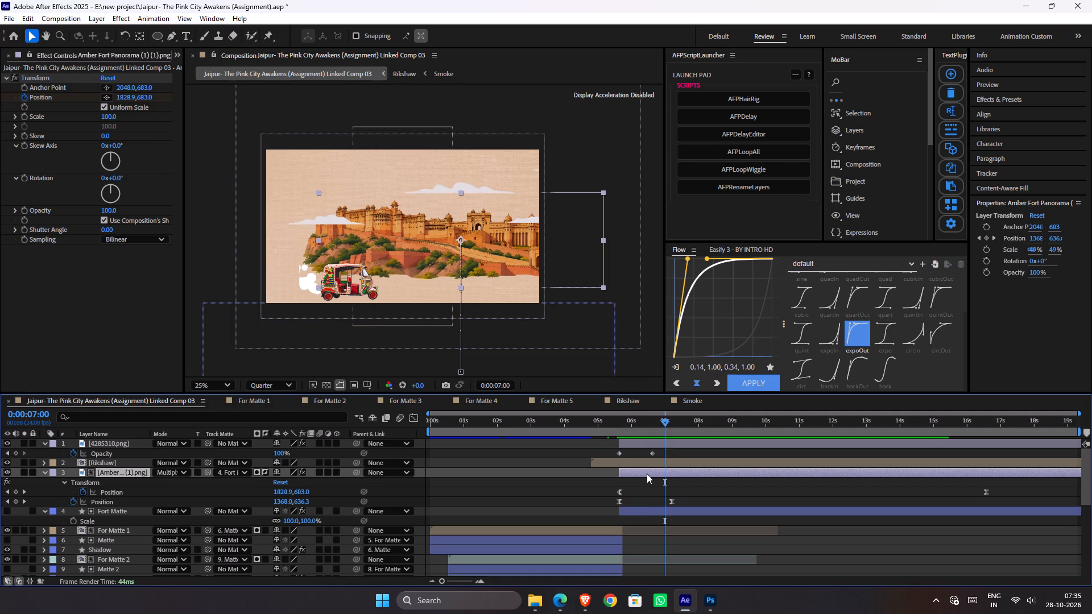
# Shift both layer Position keyframes of the Amber Fort down together, to Y 1728 at 0:00:05:15, and preview the motion.
pyautogui.press('j')
pyautogui.press('j')
pyautogui.moveTo(594, 482); pyautogui.dragTo(626, 482)
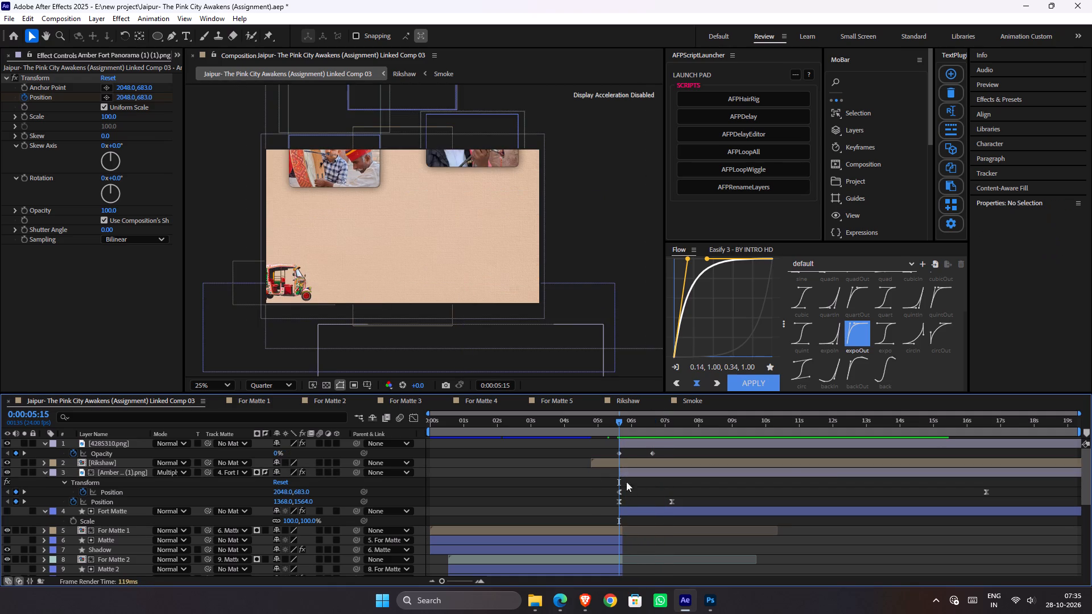
pyautogui.moveTo(626, 482); pyautogui.dragTo(639, 432)
pyautogui.moveTo(691, 500); pyautogui.dragTo(671, 500)
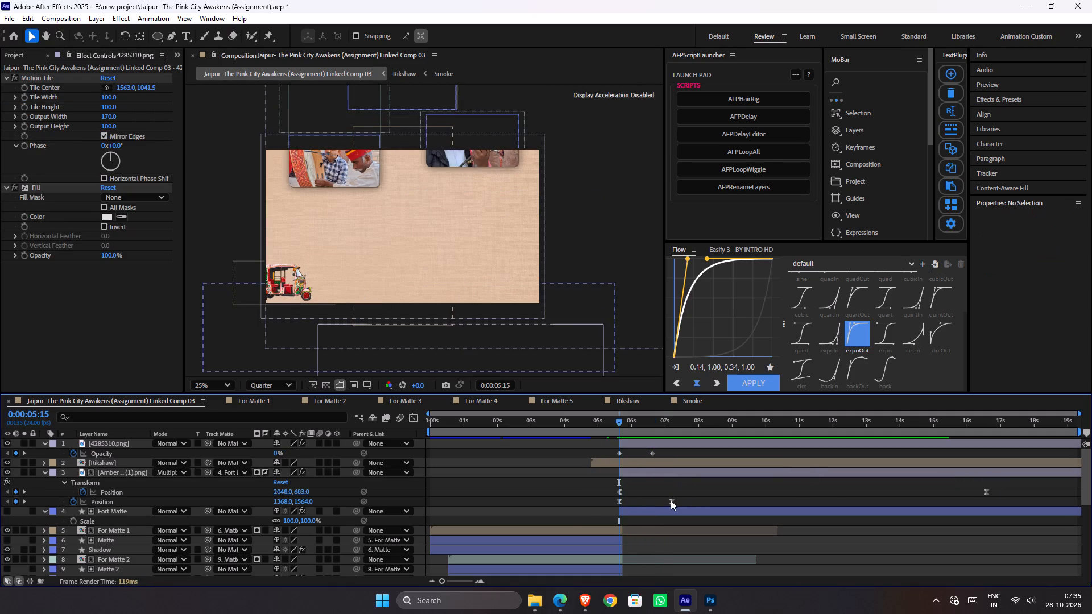
pyautogui.moveTo(671, 500); pyautogui.dragTo(570, 513)
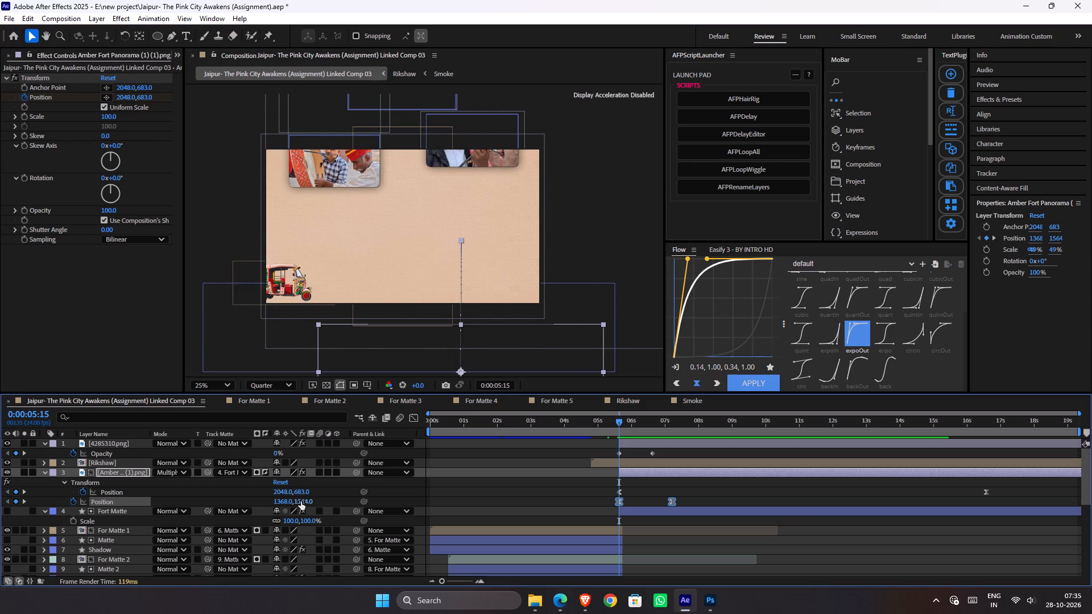
pyautogui.moveTo(301, 501); pyautogui.dragTo(369, 500)
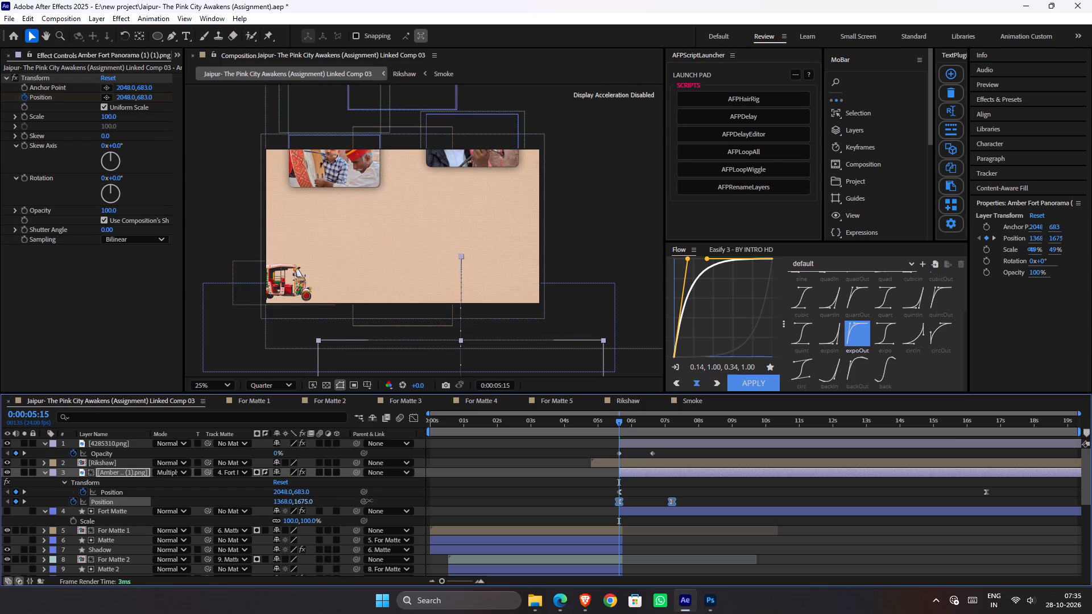
pyautogui.moveTo(369, 500); pyautogui.dragTo(395, 500)
pyautogui.press('space')
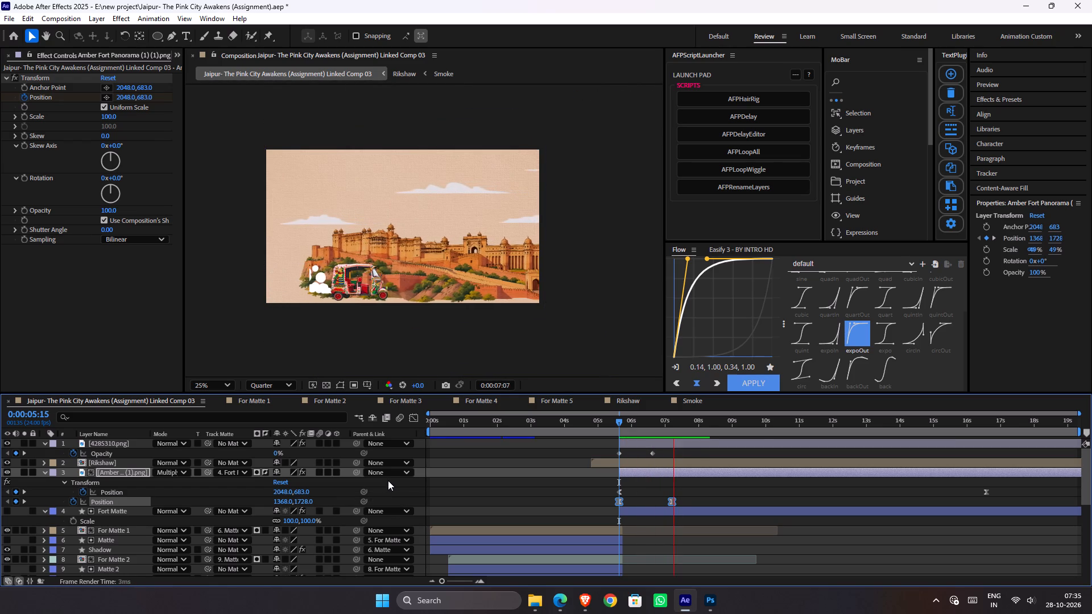
pyautogui.press('space')
# Raise both Amber Fort Position keyframes together, to Y 733 at 0:00:07:05, and preview the scene again from 0:00:05:18.
pyautogui.press('j')
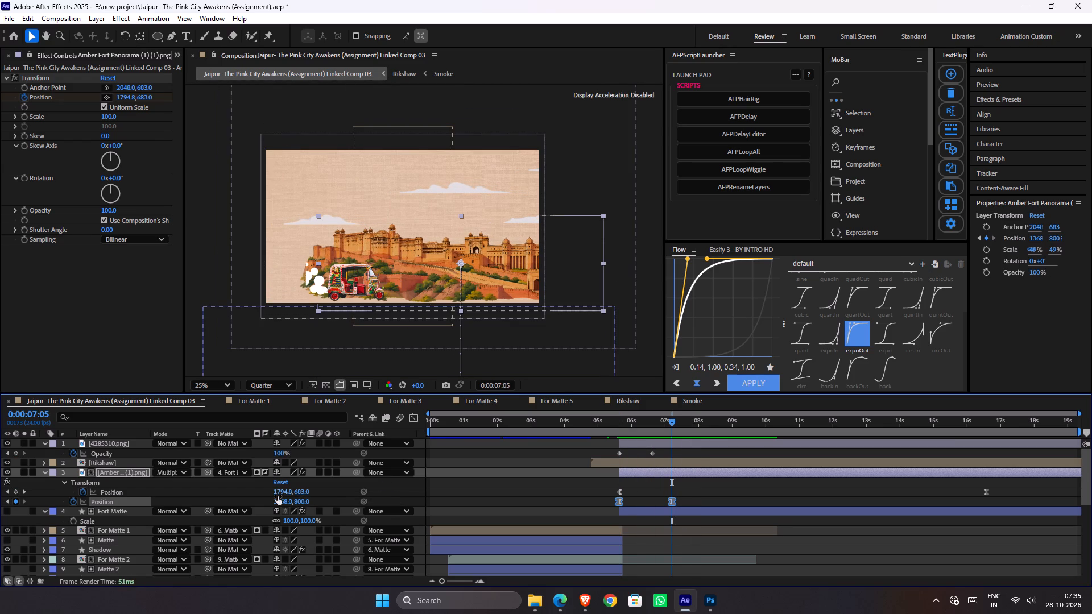
pyautogui.moveTo(304, 503); pyautogui.dragTo(288, 503)
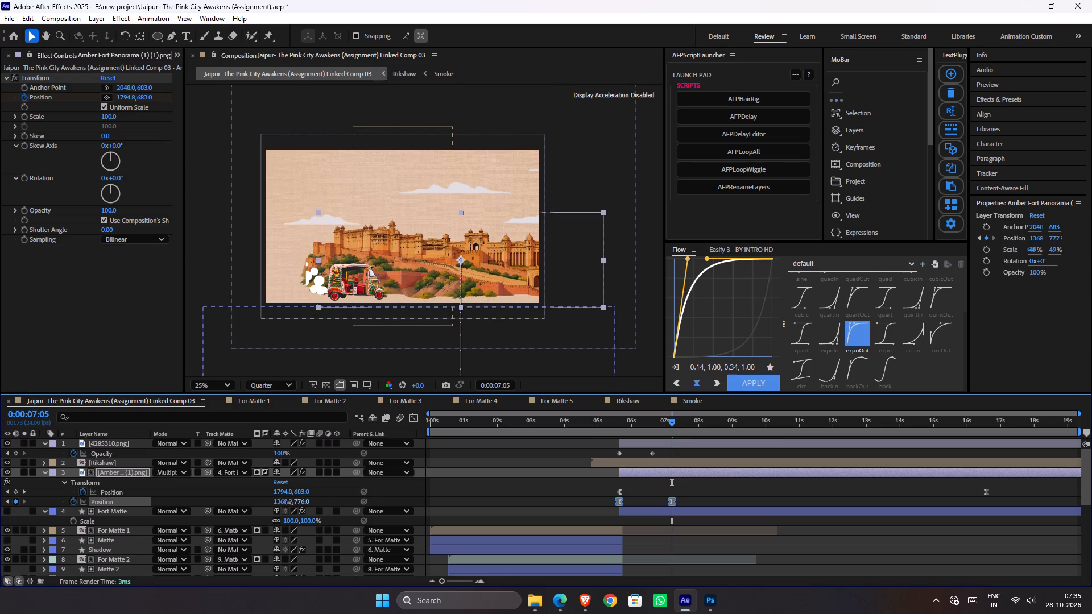
pyautogui.moveTo(288, 503); pyautogui.dragTo(270, 500)
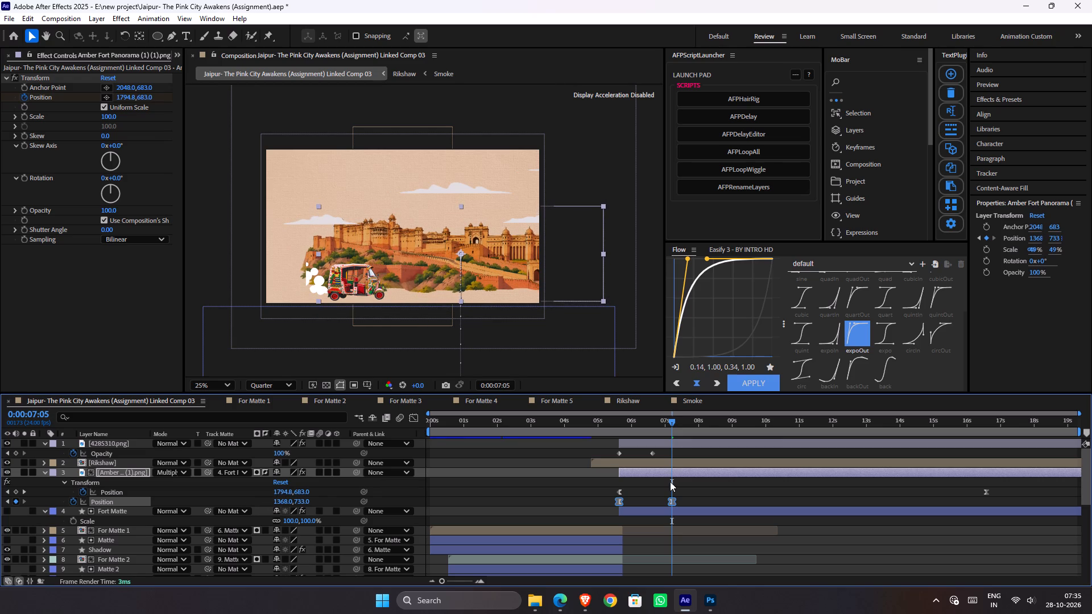
pyautogui.press('space')
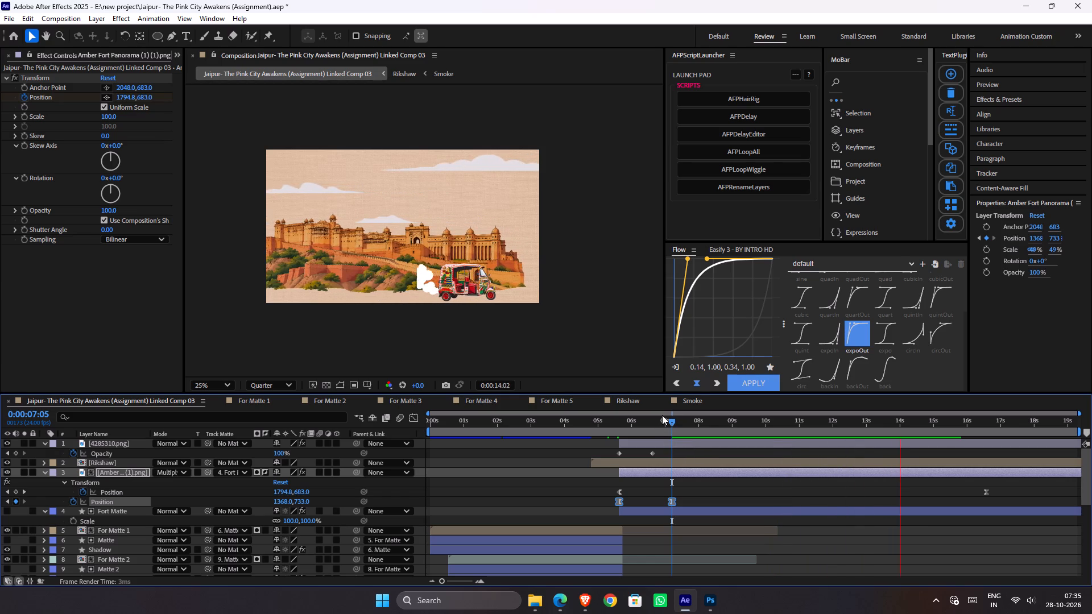
pyautogui.press('space')
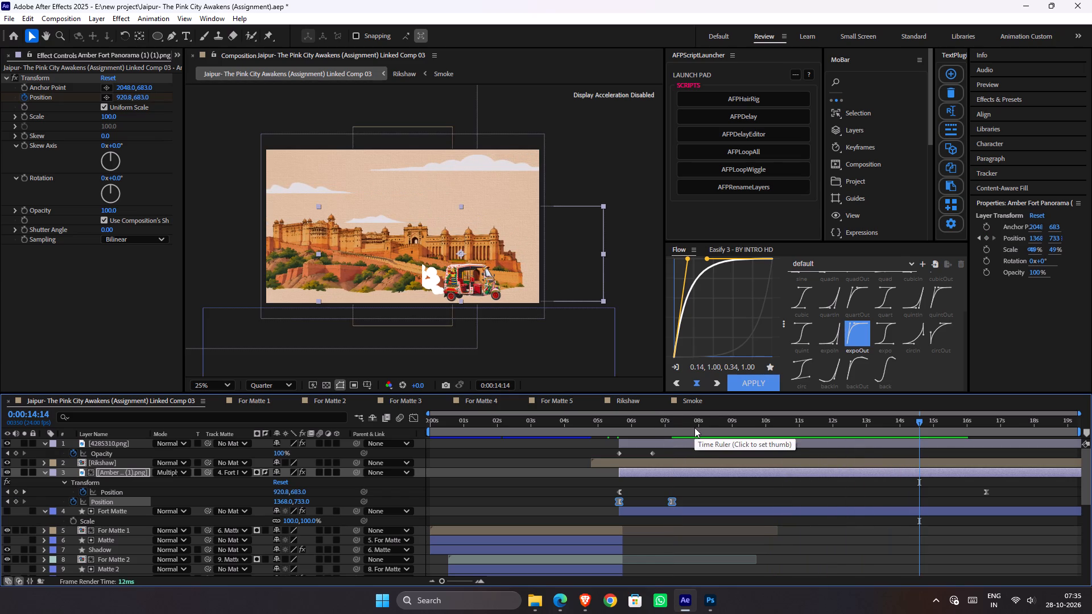
pyautogui.moveTo(689, 425); pyautogui.dragTo(623, 418)
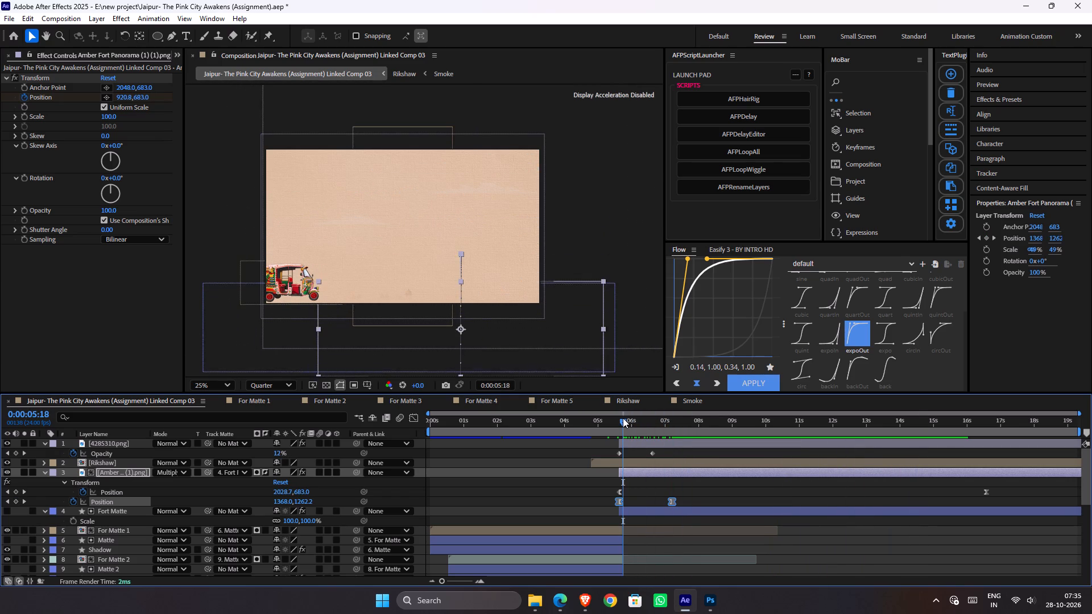
pyautogui.press('space')
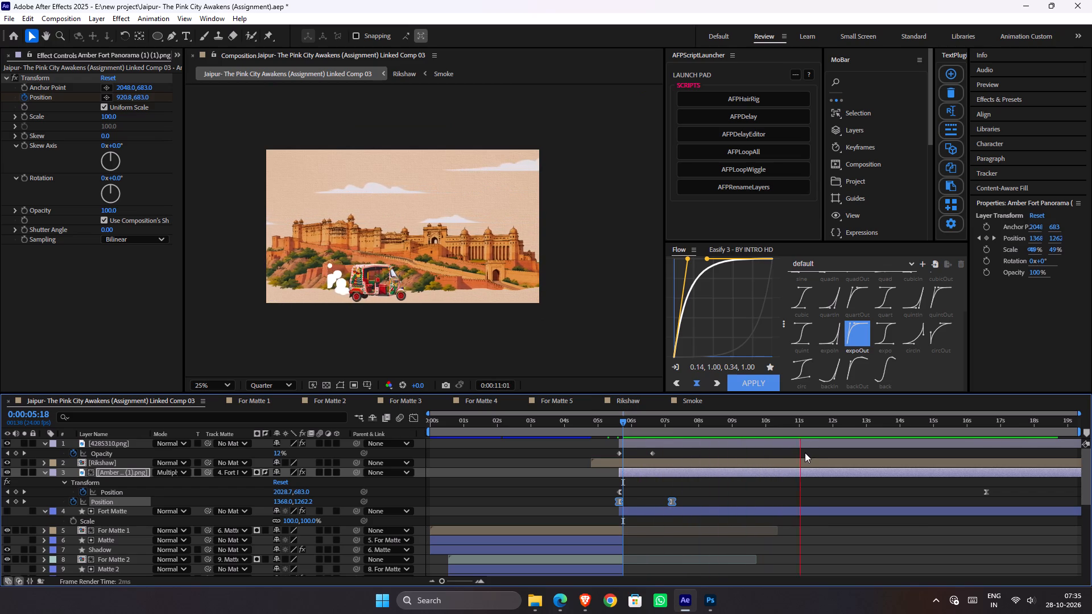
pyautogui.press('space')
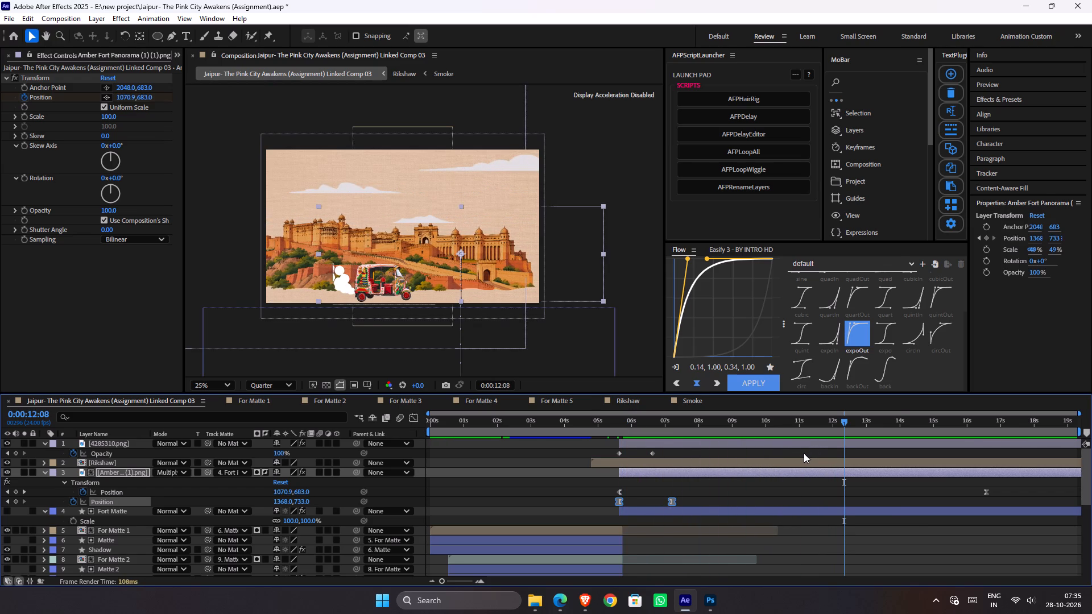
# Replace the finished Amber Fort image on the Img.Upscaler page with the Hawa Mahal picture download (7).jpg from Downloads and start upscaling it.
pyautogui.hotkey('alt', 'Tab')
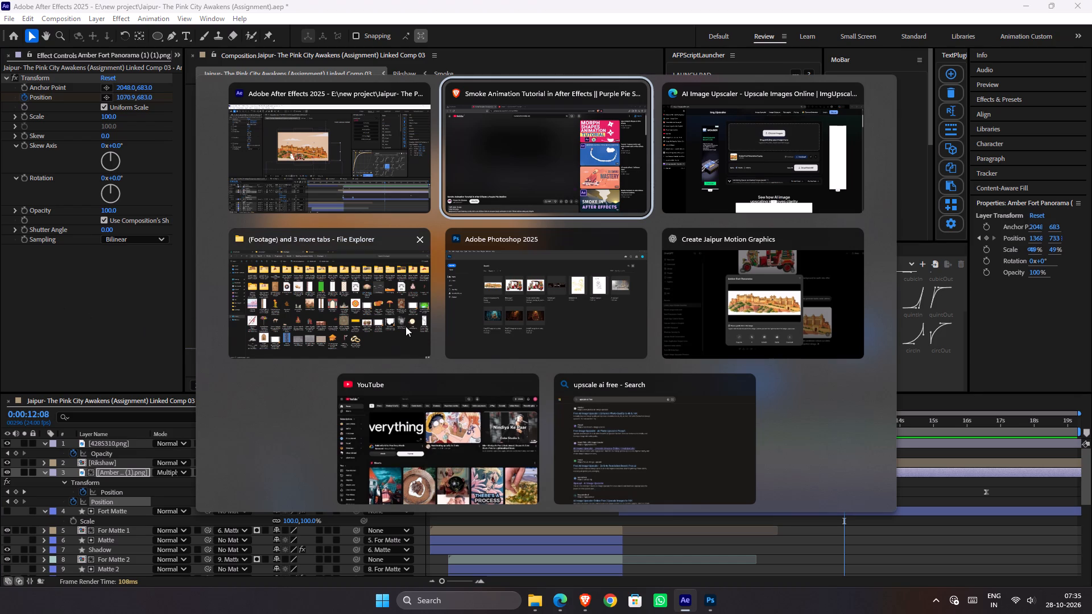
pyautogui.keyDown('alt'); pyautogui.click(406, 326); pyautogui.keyUp('alt')
pyautogui.click(56, 0)
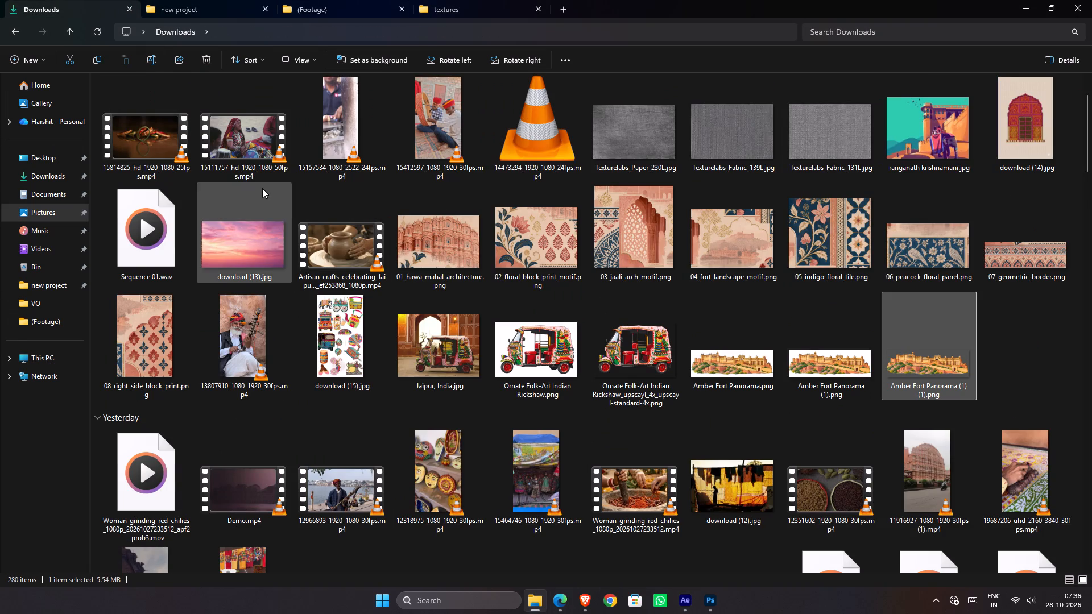
pyautogui.scroll(-2, 342, 205)
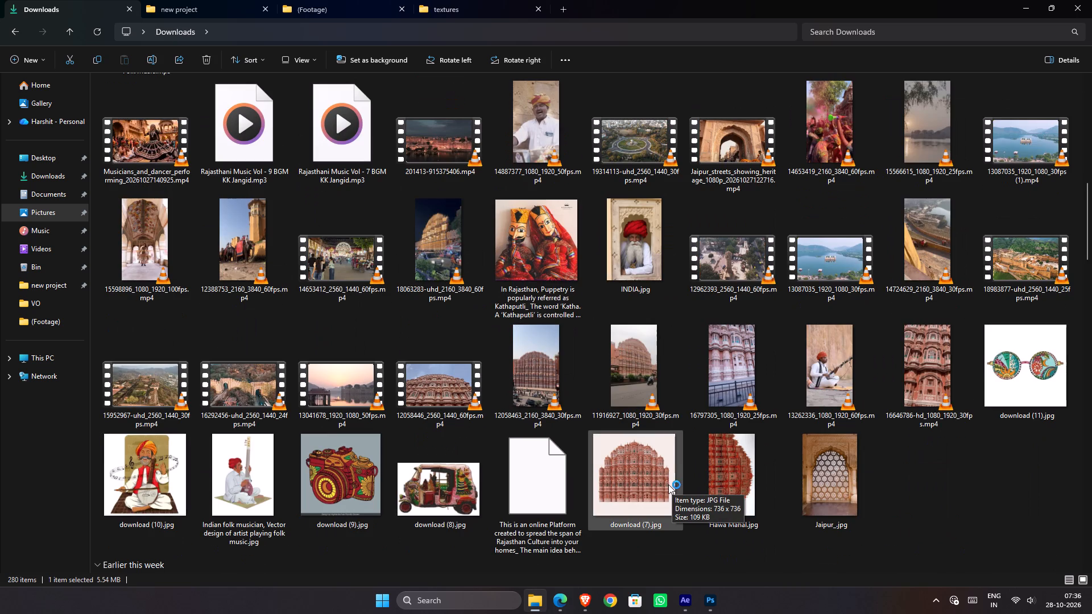
pyautogui.moveTo(618, 497); pyautogui.dragTo(657, 531)
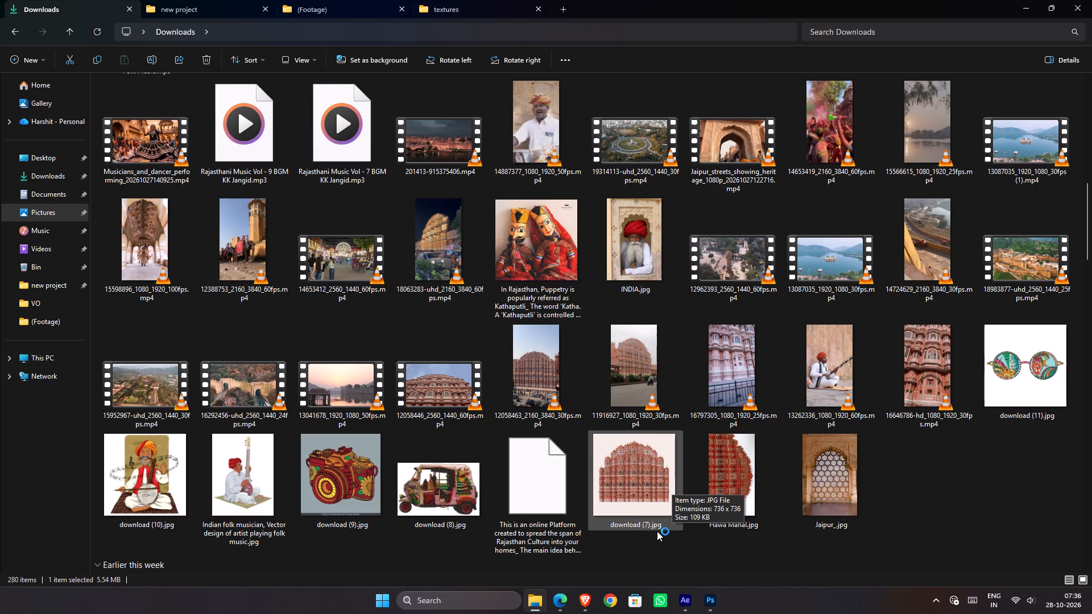
pyautogui.moveTo(657, 531); pyautogui.dragTo(562, 596)
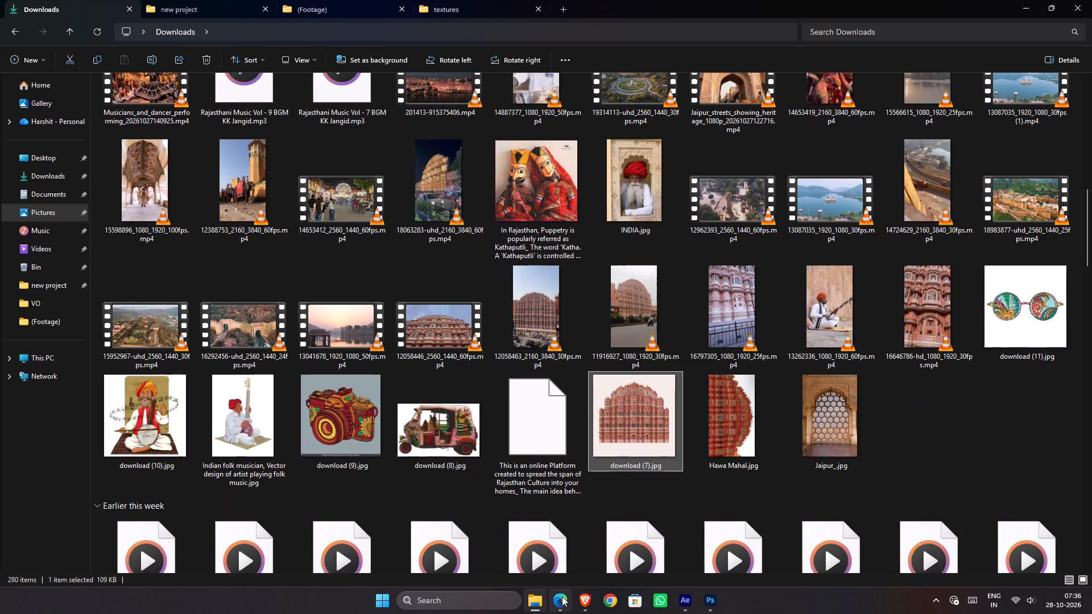
pyautogui.moveTo(562, 596); pyautogui.dragTo(628, 156)
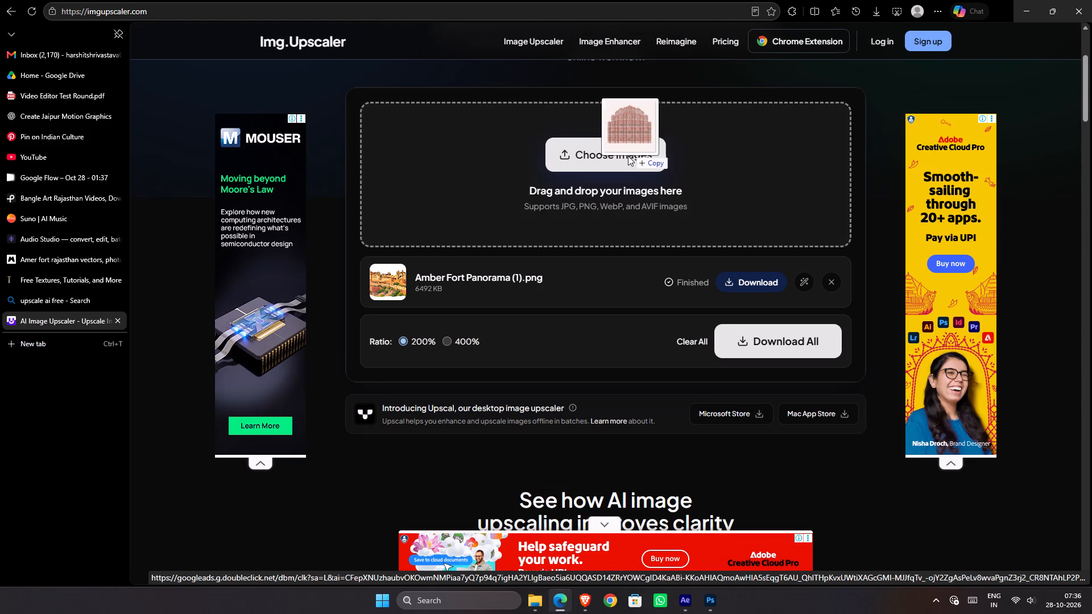
pyautogui.moveTo(628, 156); pyautogui.dragTo(628, 157)
pyautogui.click(830, 286)
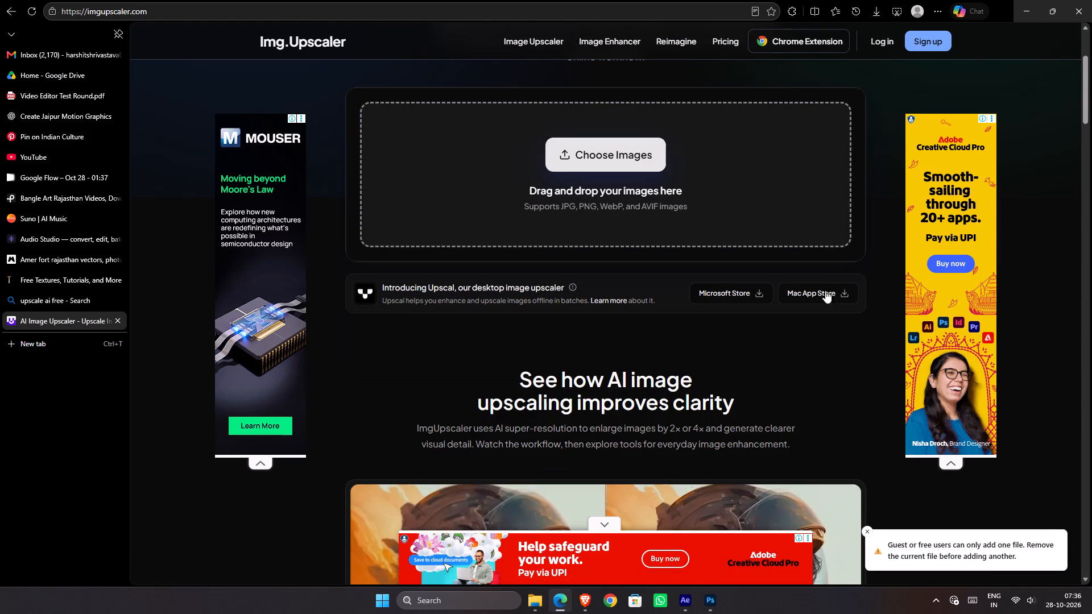
pyautogui.click(536, 603)
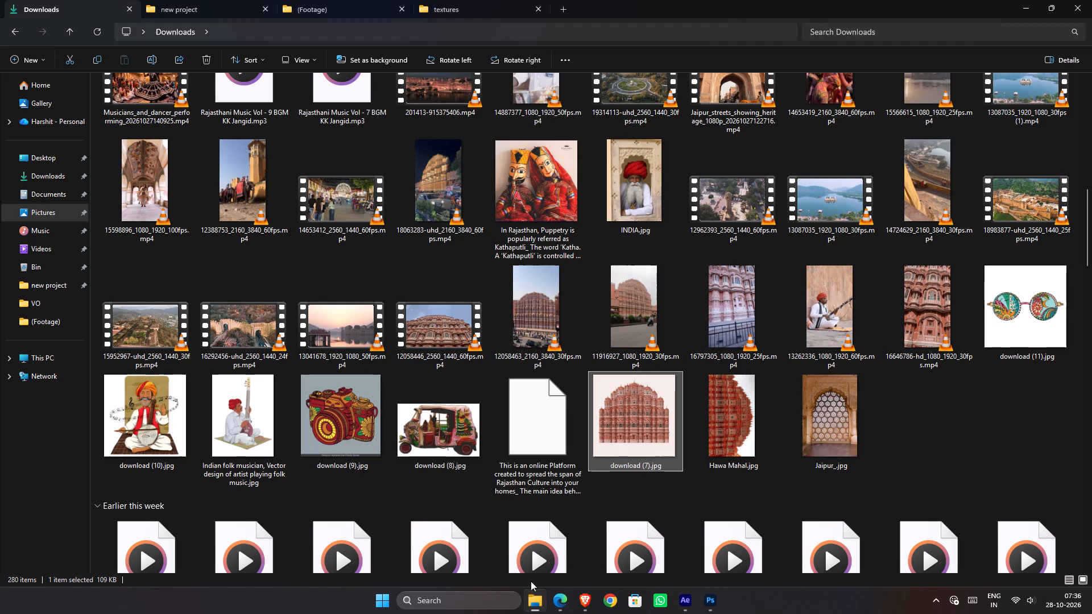
pyautogui.moveTo(640, 426); pyautogui.dragTo(553, 211)
pyautogui.hotkey('alt', 'Tab')
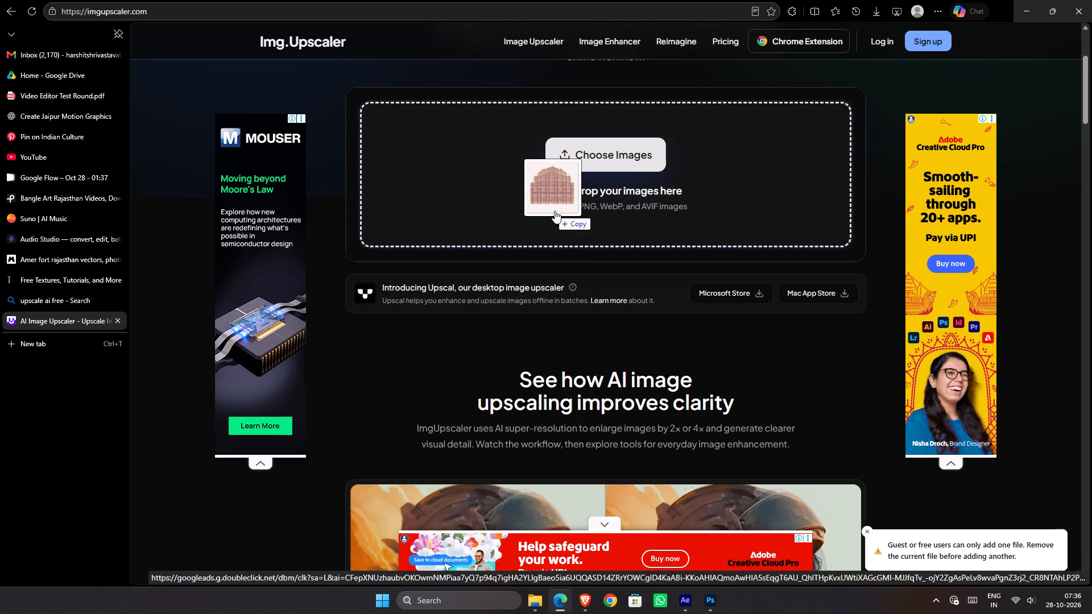
pyautogui.click(770, 334)
# Rename the extensionless "This is an online Platform…" file in Downloads, cutting everything after "this site was to" and adding the extension .jpg.
pyautogui.hotkey('alt', 'Tab')
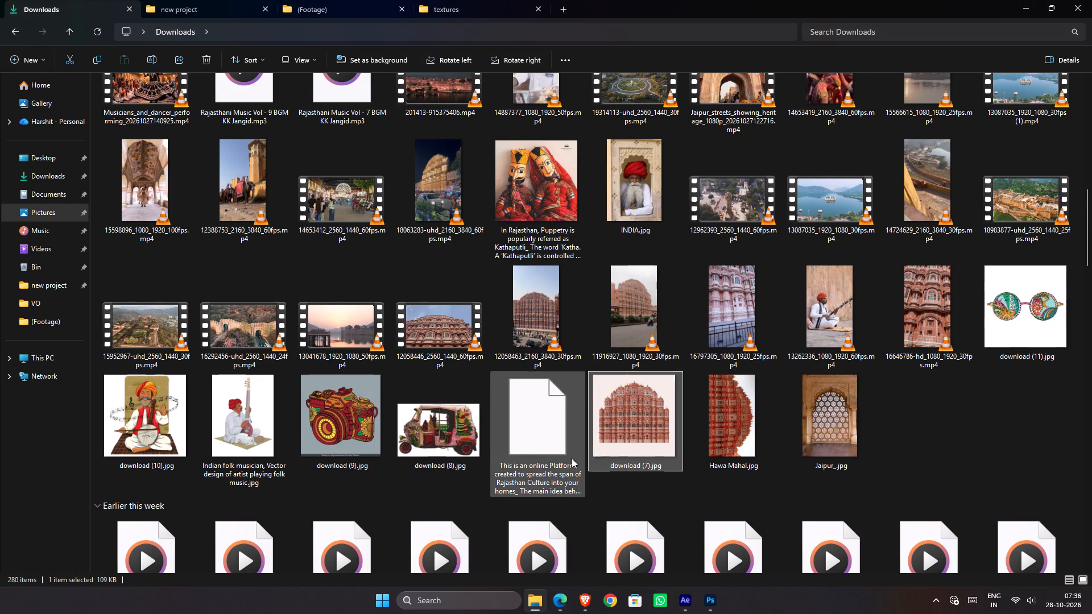
pyautogui.click(572, 458)
pyautogui.press('F2')
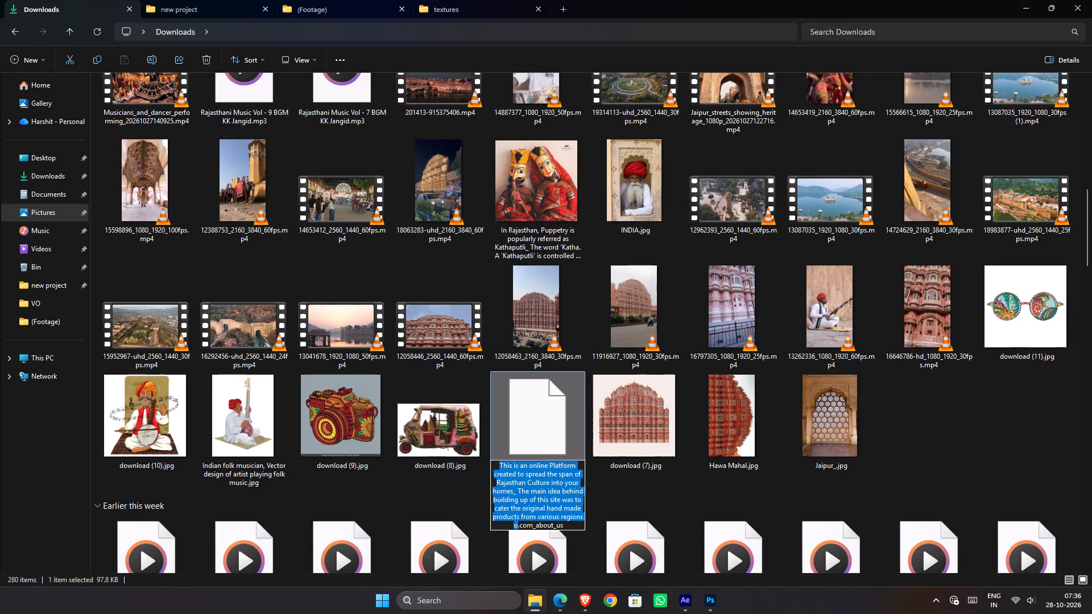
pyautogui.moveTo(574, 526); pyautogui.dragTo(478, 514)
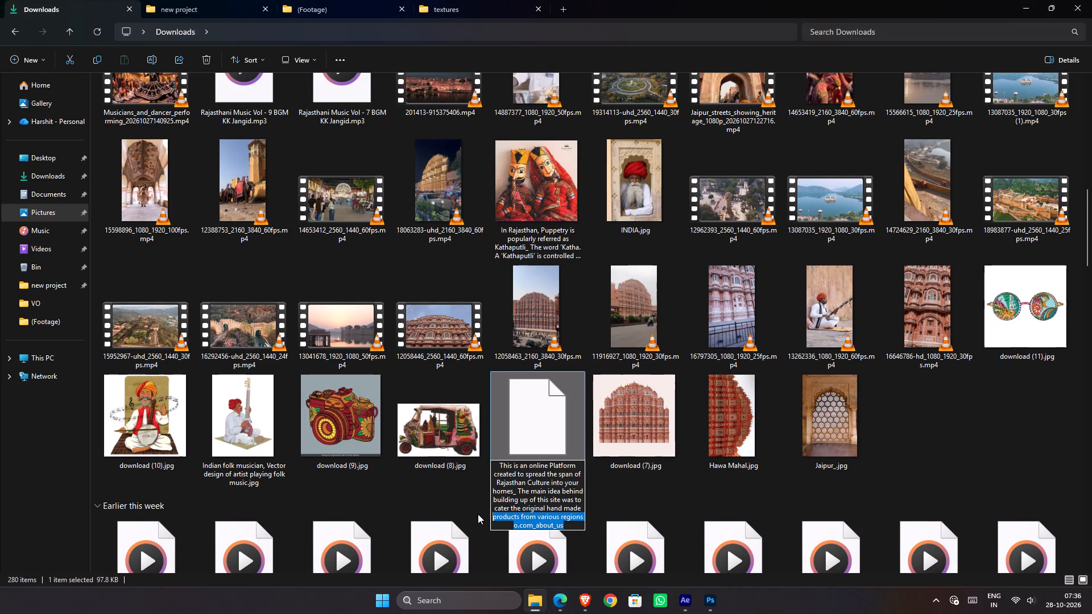
pyautogui.moveTo(478, 514); pyautogui.dragTo(479, 507)
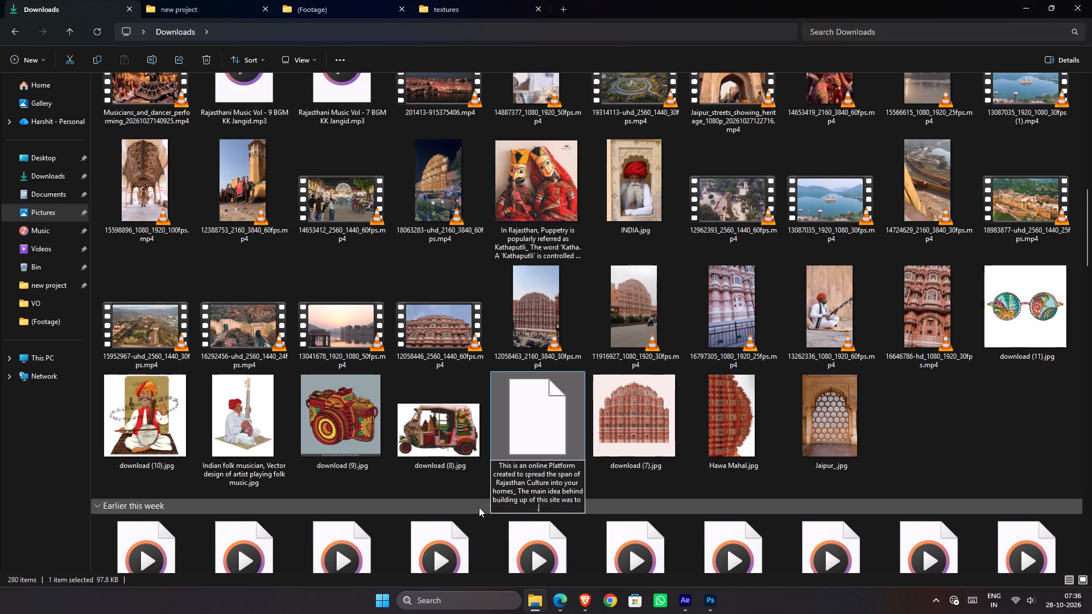
pyautogui.moveTo(479, 507); pyautogui.dragTo(477, 514)
pyautogui.moveTo(477, 514); pyautogui.dragTo(485, 511)
pyautogui.press('Return')
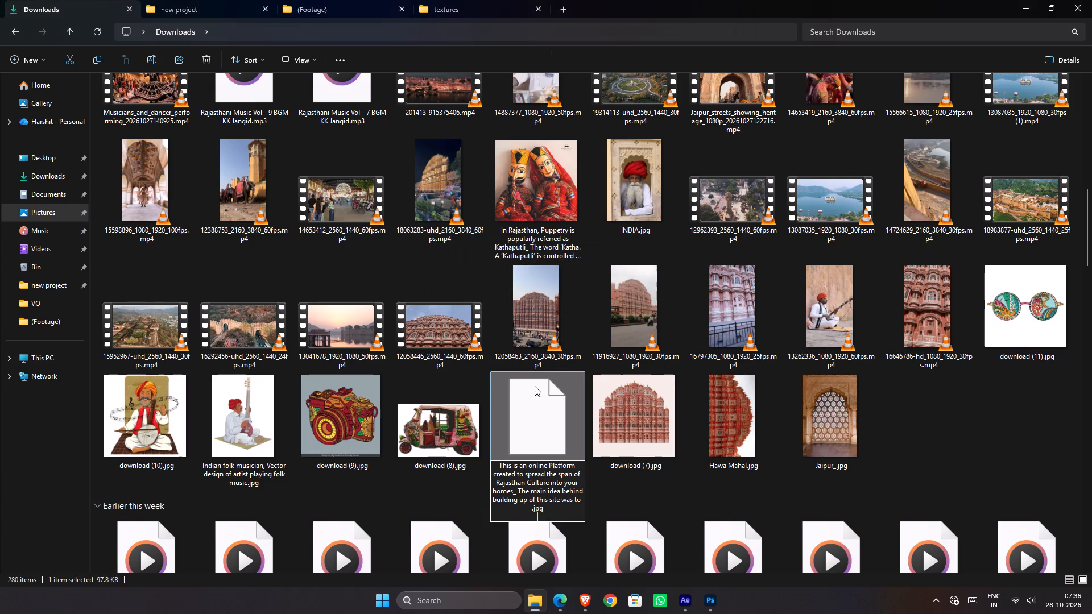
pyautogui.click(940, 399)
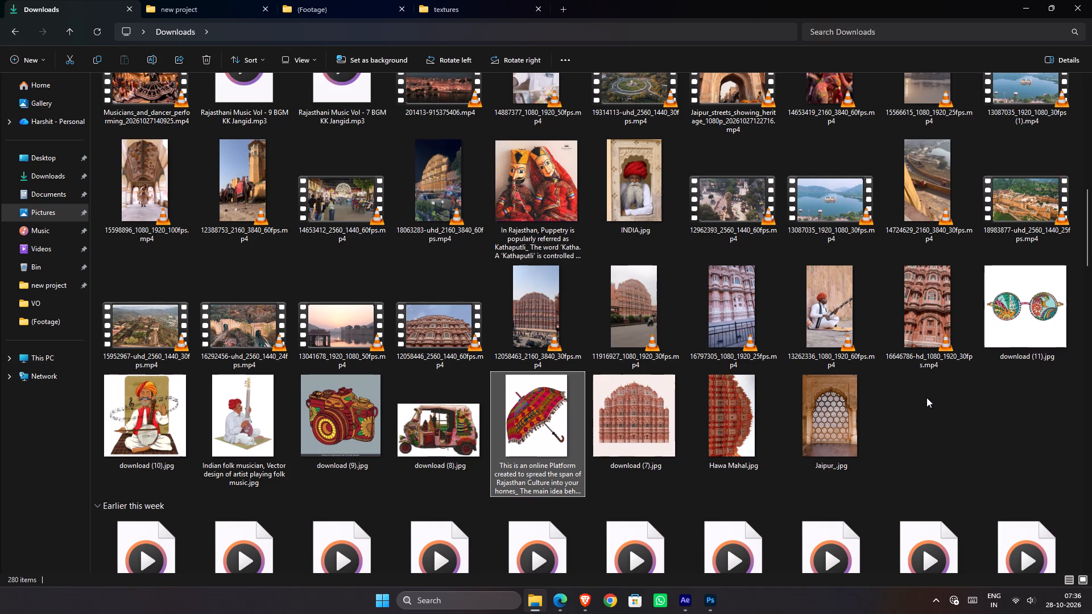
# Bring the patterned sunglasses picture download (11).jpg from Downloads into the main After Effects composition as the top layer.
pyautogui.click(1027, 295)
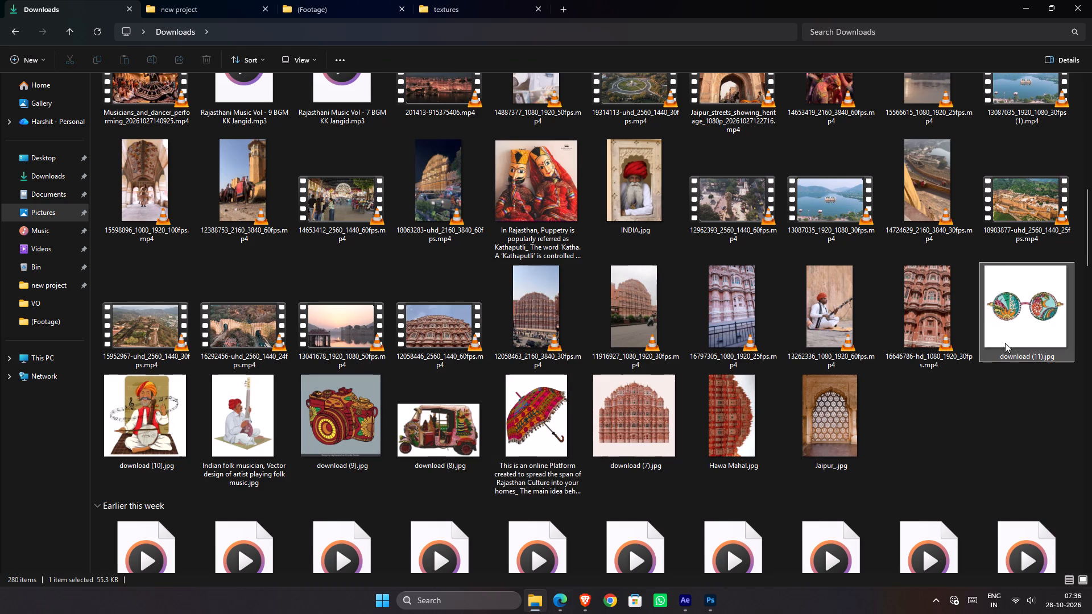
pyautogui.moveTo(1024, 314); pyautogui.dragTo(917, 491)
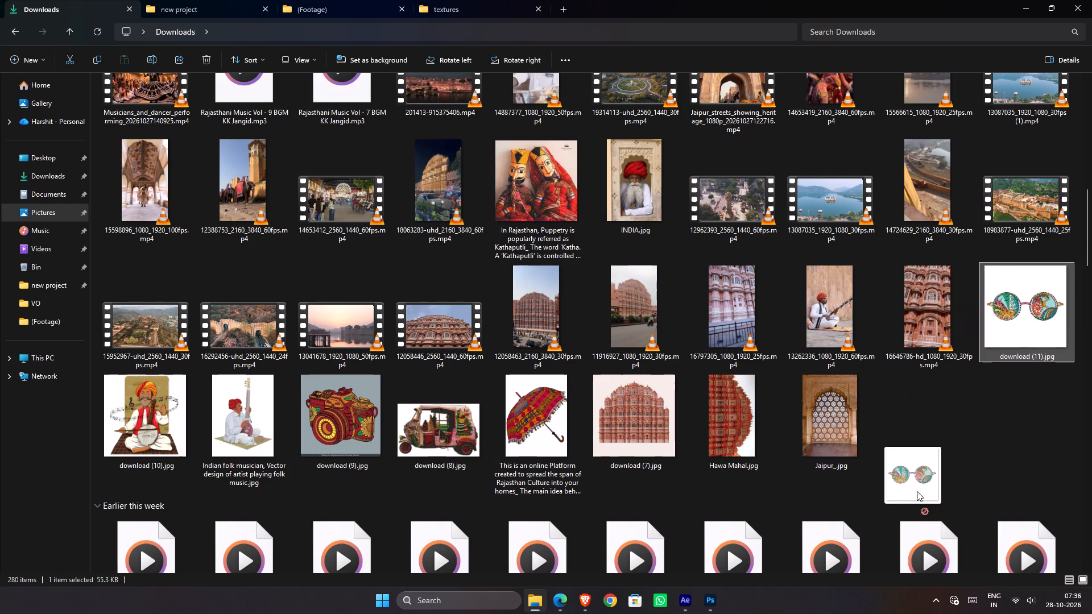
pyautogui.moveTo(917, 491); pyautogui.dragTo(900, 477)
pyautogui.hotkey('alt', 'Tab')
pyautogui.hotkey('alt', 'Tab')
pyautogui.hotkey('alt', 'Tab')
pyautogui.hotkey('alt', 'Tab')
pyautogui.hotkey('alt', 'Tab')
pyautogui.hotkey('alt', 'Tab')
pyautogui.hotkey('alt', 'Tab')
pyautogui.hotkey('alt', 'Tab')
pyautogui.hotkey('alt', 'Tab')
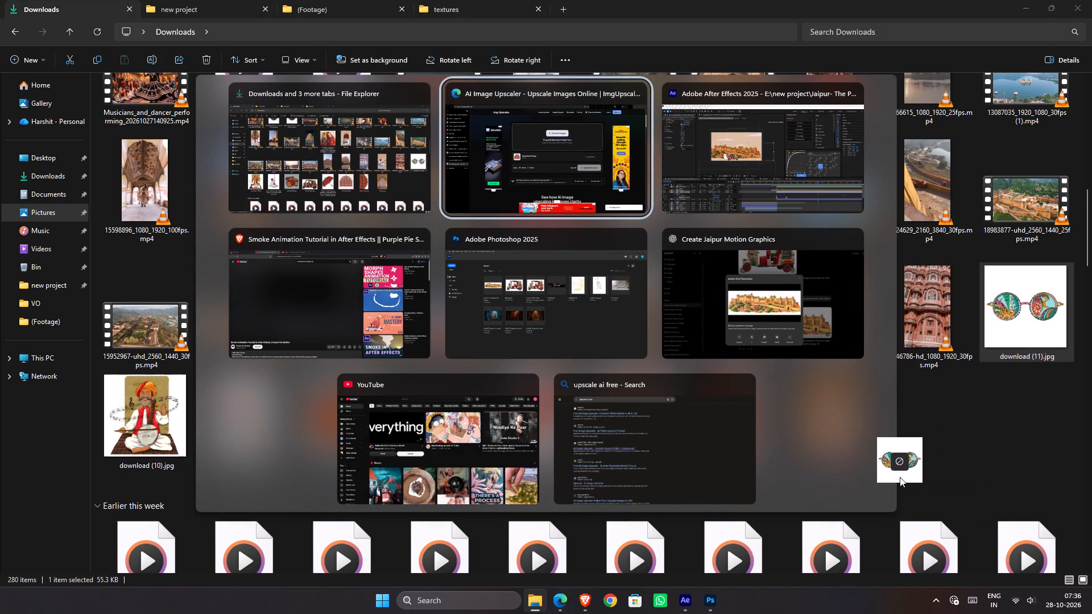
pyautogui.moveTo(900, 477); pyautogui.dragTo(707, 499)
pyautogui.hotkey('alt', 'Tab')
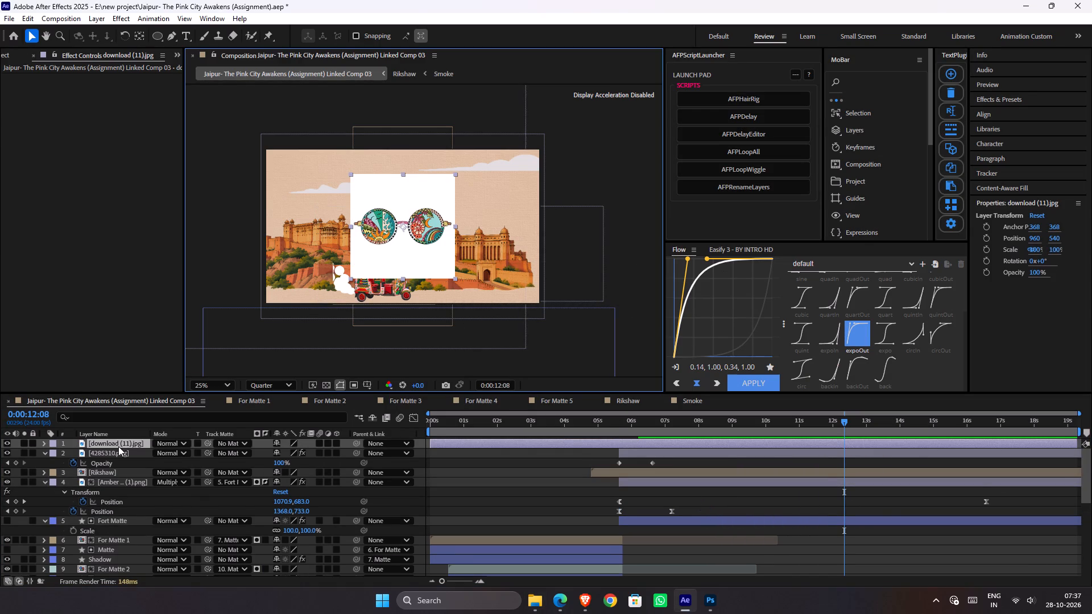
# Blend the sunglasses layer with Multiply, enlarge it to about 296% so it spans the frame, and save the project.
pyautogui.click(175, 445)
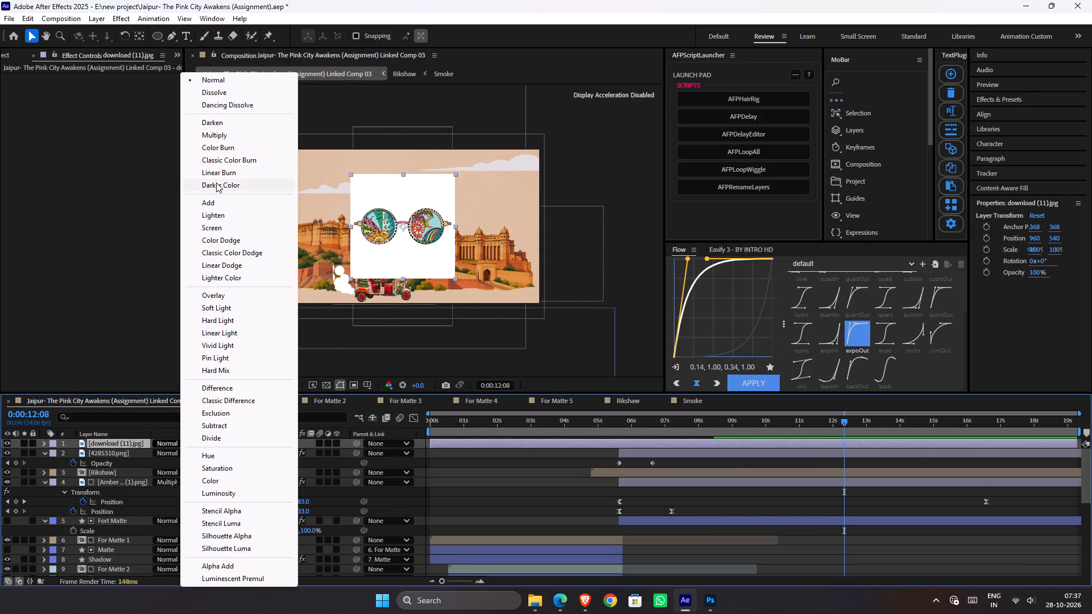
pyautogui.click(227, 132)
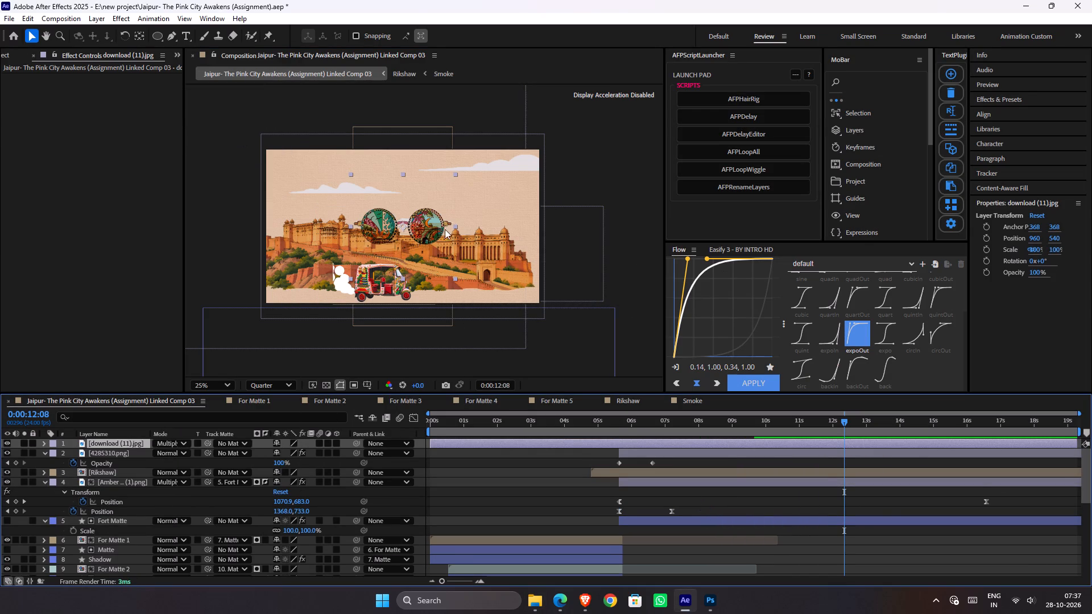
pyautogui.moveTo(457, 226); pyautogui.dragTo(584, 250)
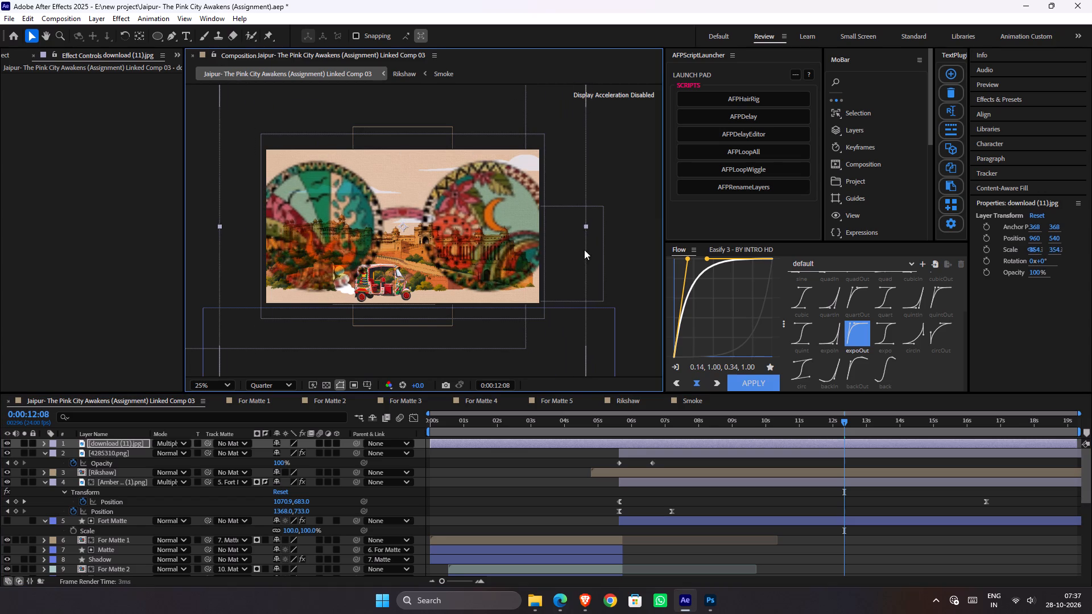
pyautogui.moveTo(584, 250); pyautogui.dragTo(556, 248)
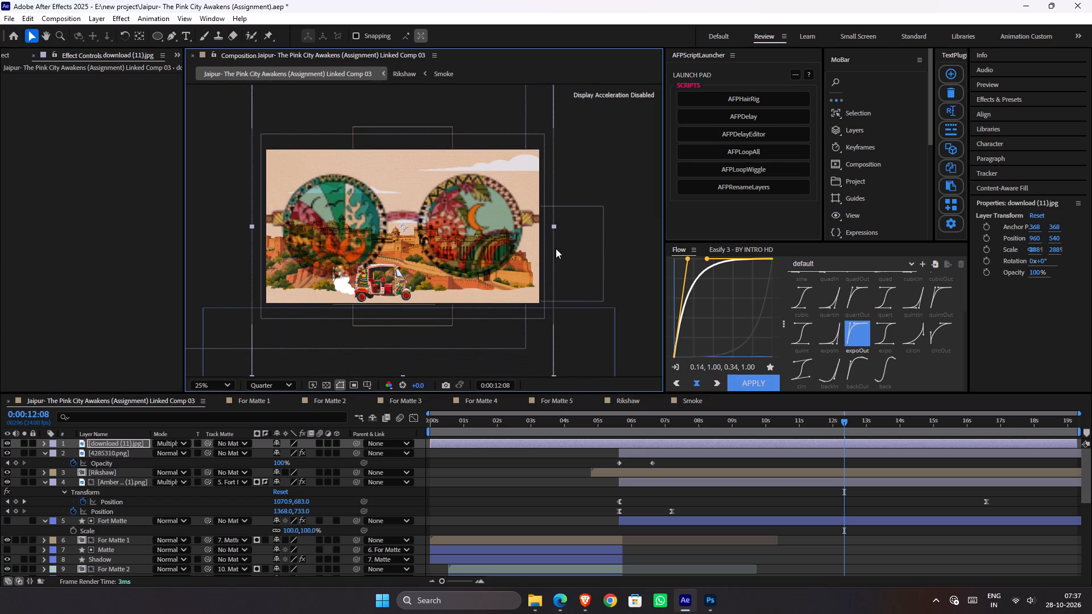
pyautogui.moveTo(556, 248); pyautogui.dragTo(560, 248)
pyautogui.hotkey('ctrl', 's')
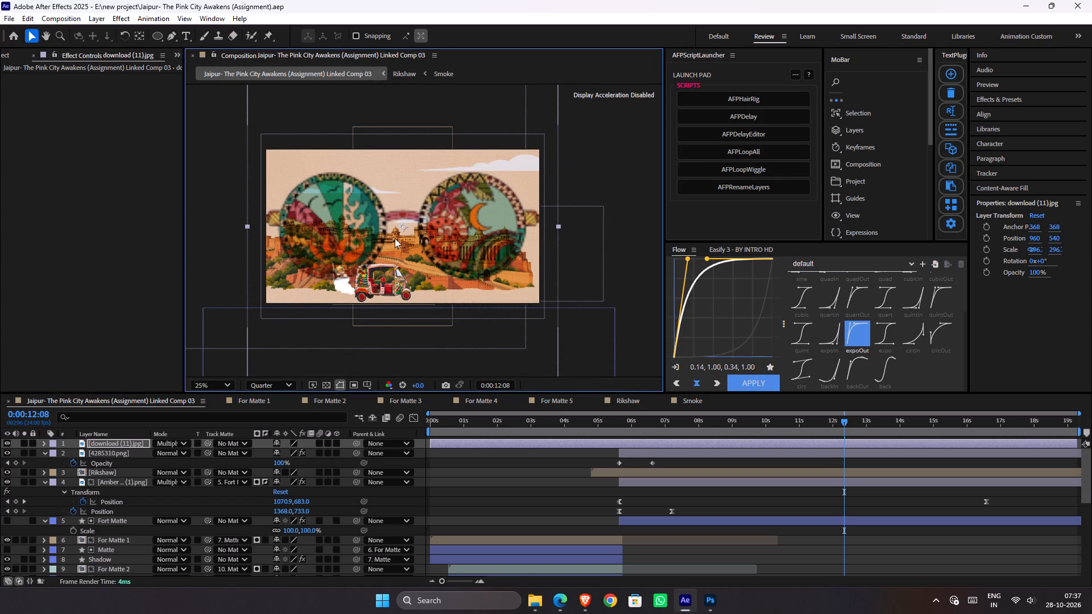
# Move the sunglasses layer's anchor point outside the frame, beyond its lower-right corner, to about 949, 630.
pyautogui.press('y')
pyautogui.moveTo(404, 229); pyautogui.dragTo(594, 297)
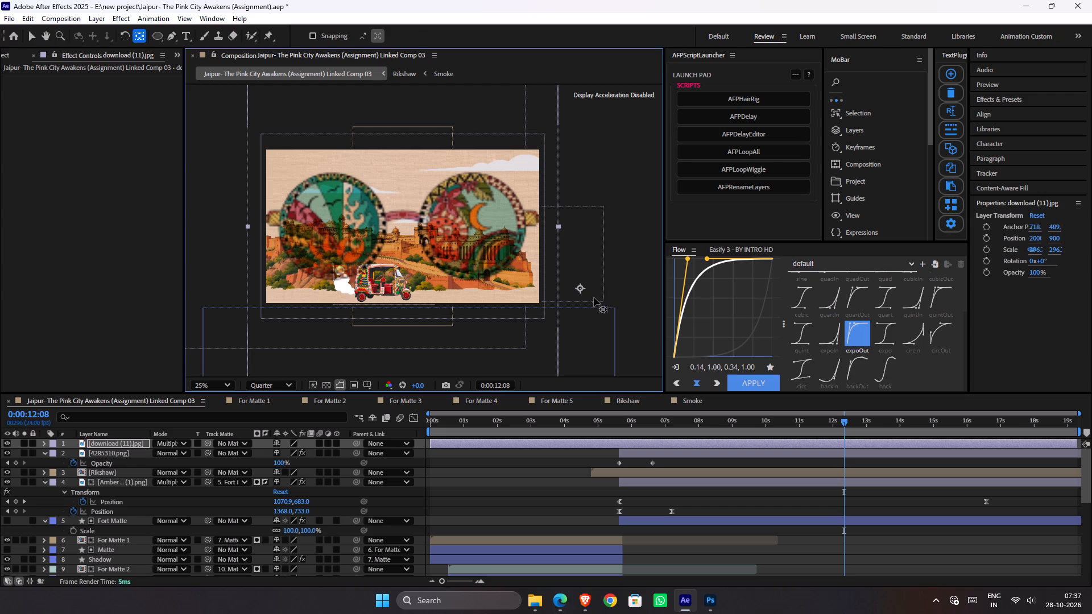
pyautogui.moveTo(594, 297); pyautogui.dragTo(650, 340)
# Keyframe the sunglasses layer's Rotation at 0° at 0:00:12:08 and at 121° at 0:00:06:17.
pyautogui.press('r')
pyautogui.click(77, 455)
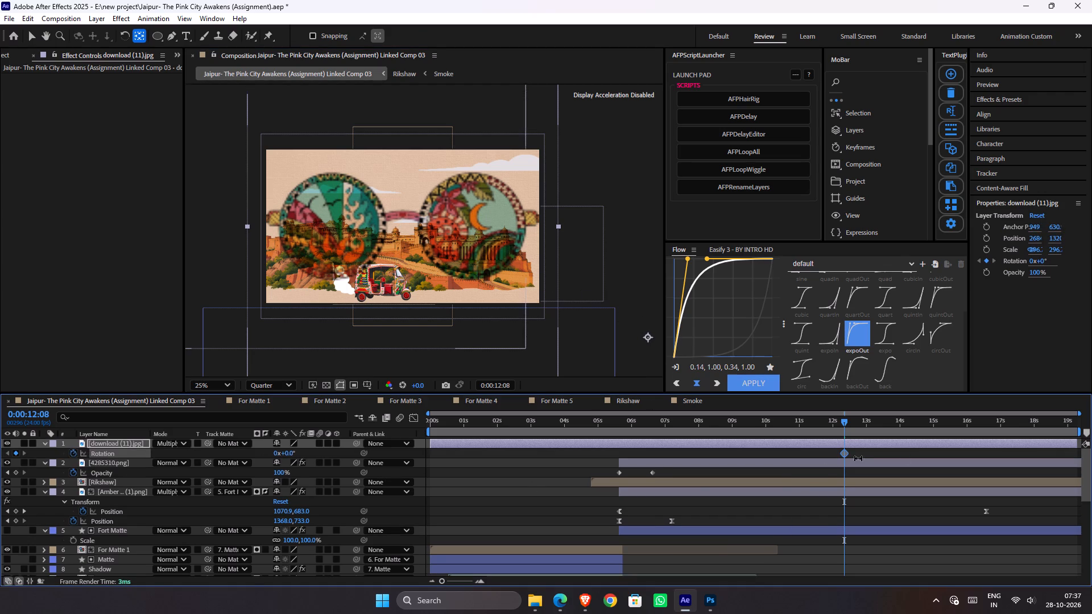
pyautogui.moveTo(697, 419); pyautogui.dragTo(687, 419)
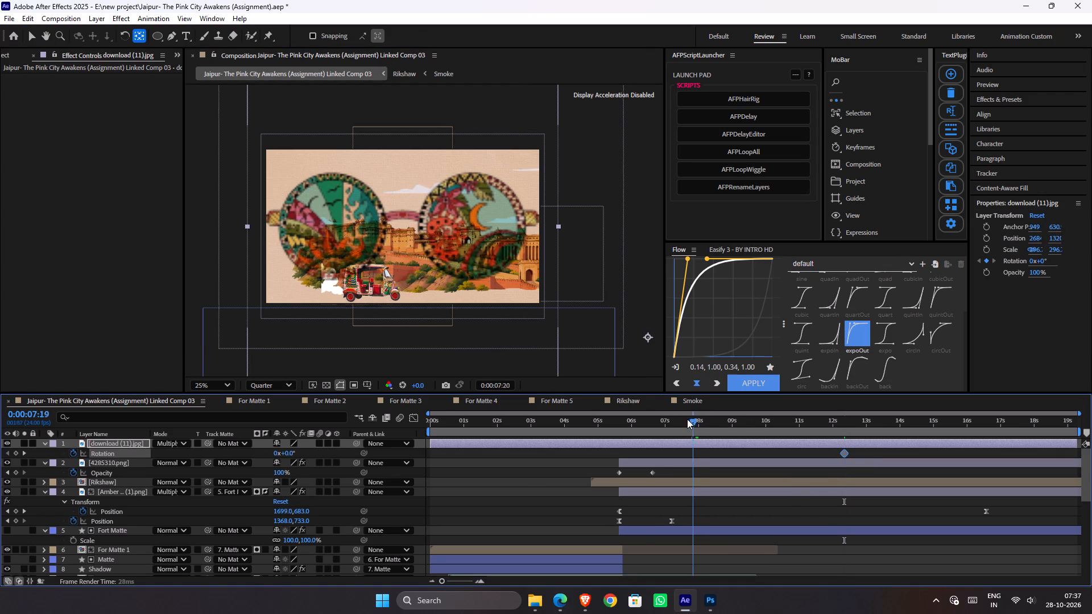
pyautogui.moveTo(687, 419); pyautogui.dragTo(655, 419)
pyautogui.moveTo(287, 455); pyautogui.dragTo(335, 448)
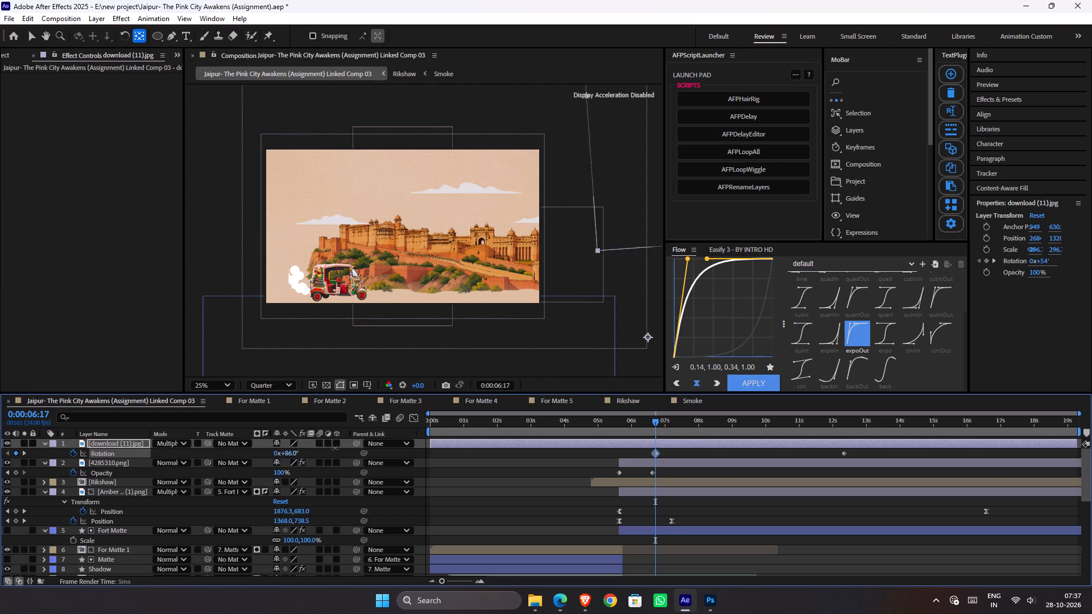
pyautogui.moveTo(335, 448); pyautogui.dragTo(349, 448)
# Apply the expoOut easing curve to both Rotation keyframes of the sunglasses and preview the swing from 0:00:06:17.
pyautogui.moveTo(853, 455); pyautogui.dragTo(850, 455)
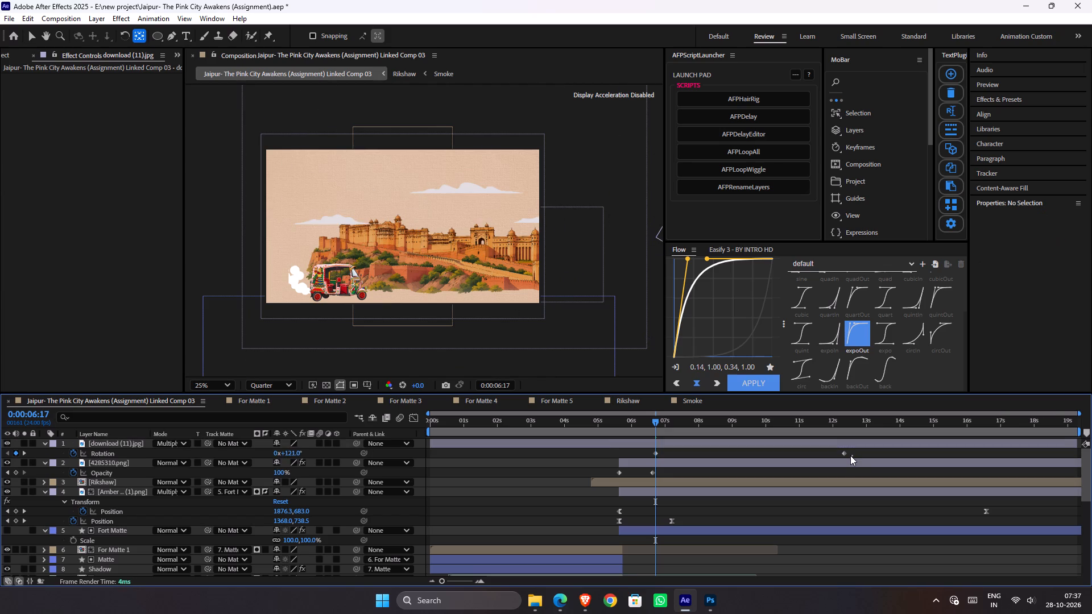
pyautogui.moveTo(850, 455); pyautogui.dragTo(603, 448)
pyautogui.click(762, 381)
pyautogui.press('space')
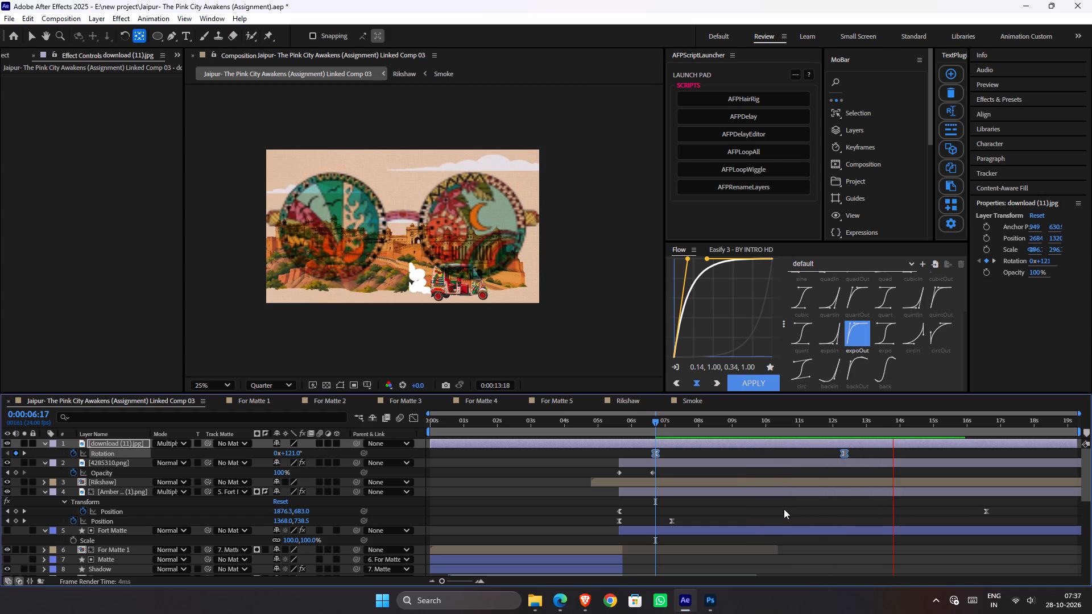
pyautogui.press('space')
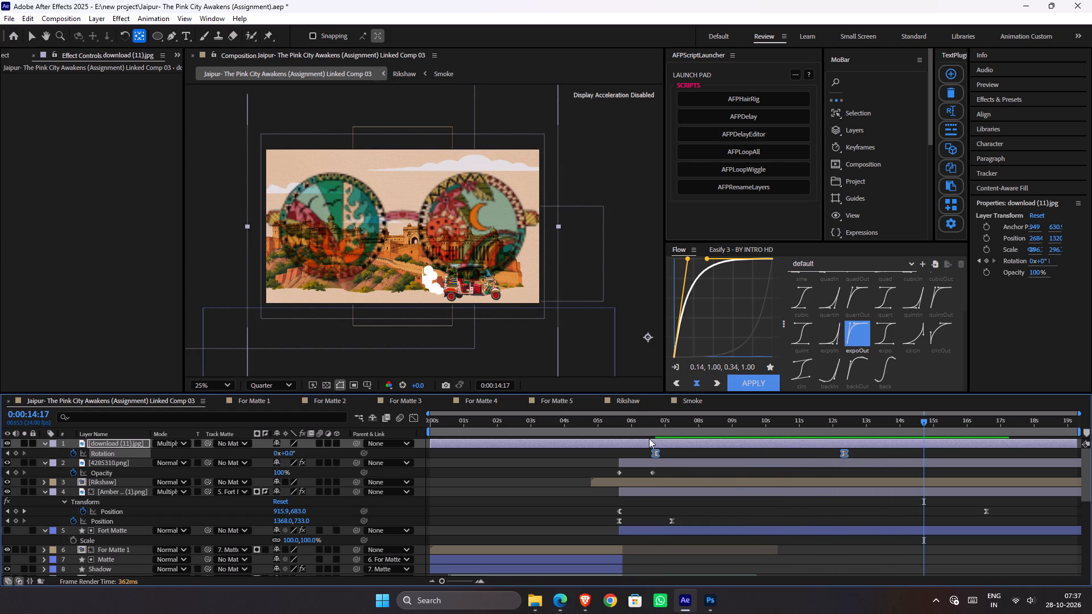
# Trim the start of the sunglasses layer to its first Rotation keyframe at 0:00:06:17.
pyautogui.press('j')
pyautogui.press('j')
pyautogui.press('j')
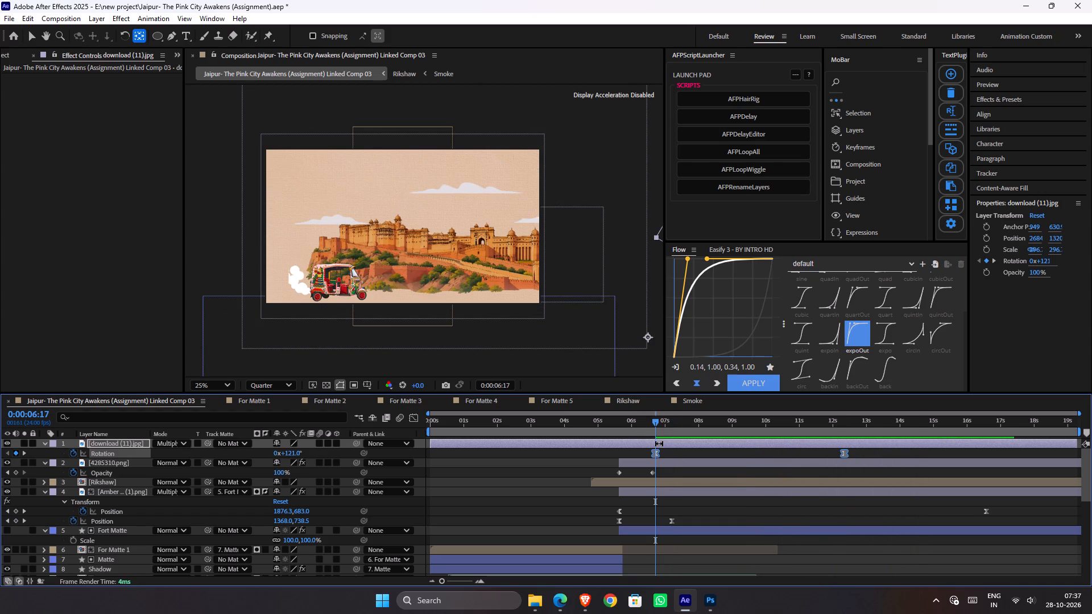
pyautogui.hotkey('alt', '[')
pyautogui.press('v')
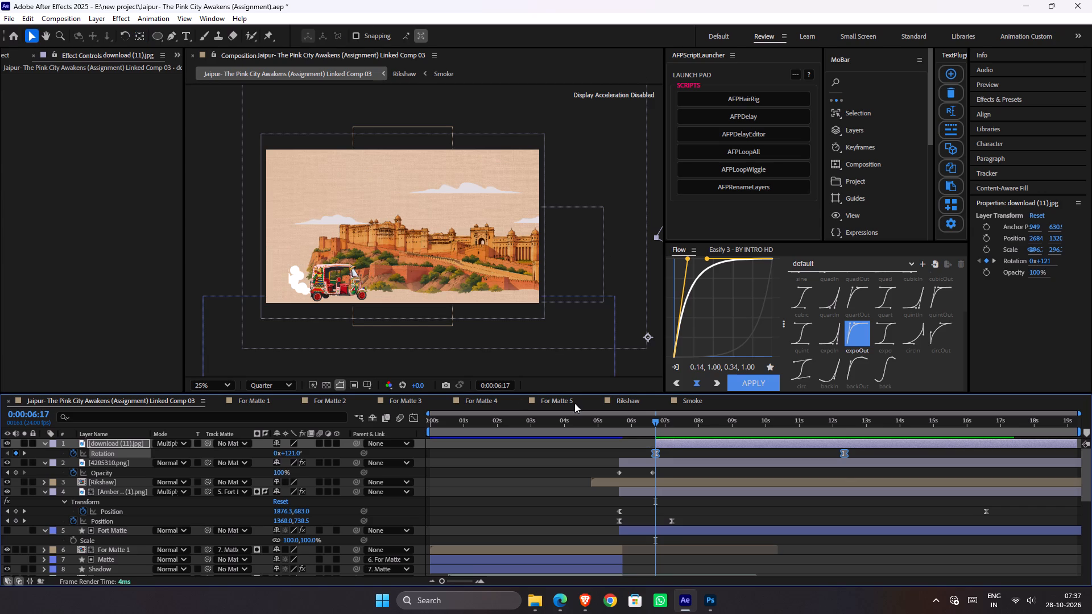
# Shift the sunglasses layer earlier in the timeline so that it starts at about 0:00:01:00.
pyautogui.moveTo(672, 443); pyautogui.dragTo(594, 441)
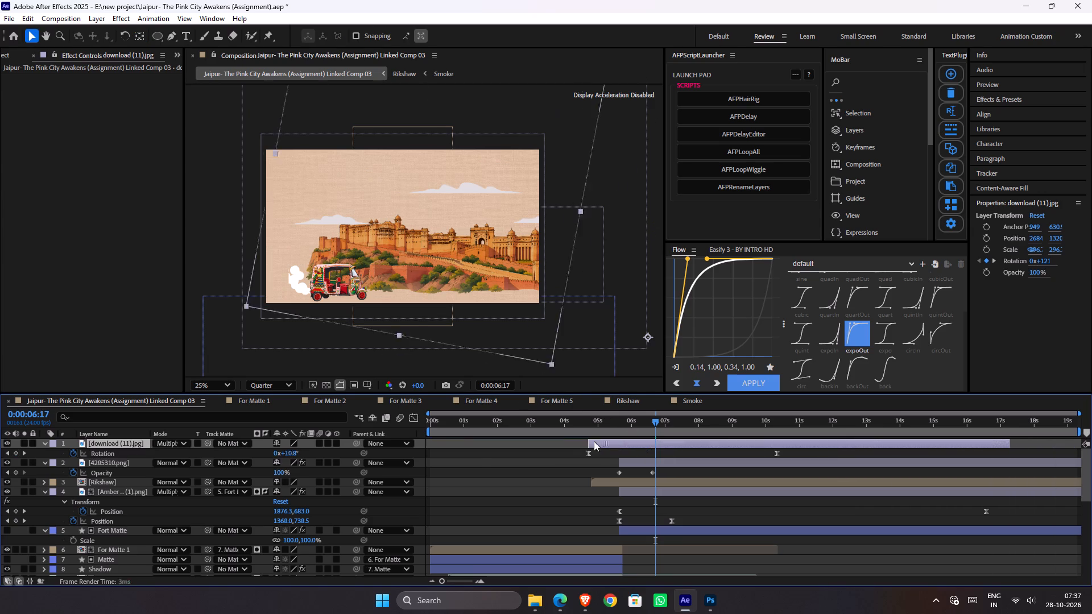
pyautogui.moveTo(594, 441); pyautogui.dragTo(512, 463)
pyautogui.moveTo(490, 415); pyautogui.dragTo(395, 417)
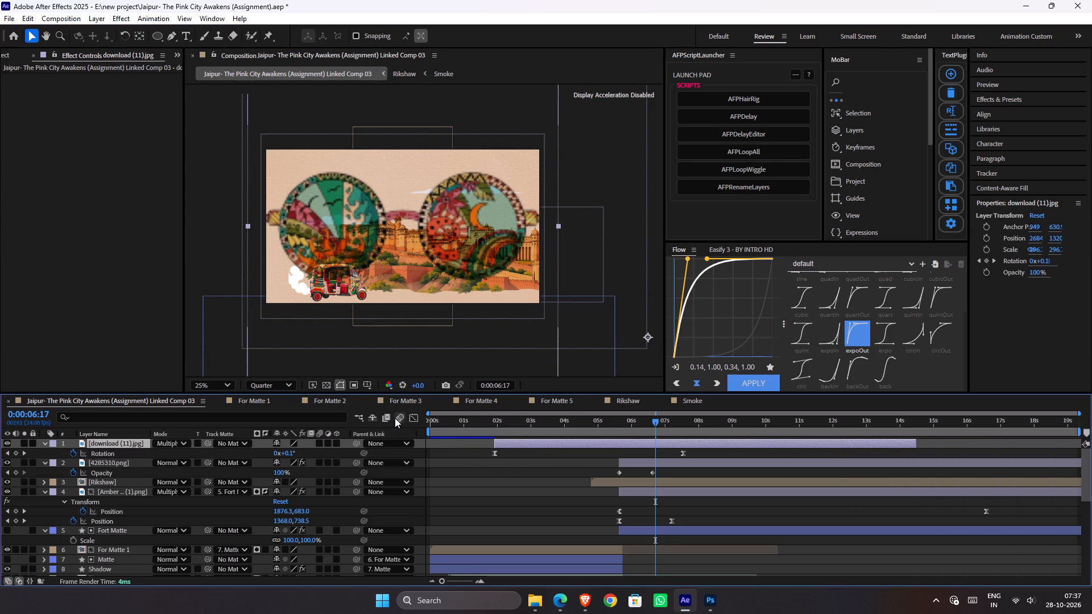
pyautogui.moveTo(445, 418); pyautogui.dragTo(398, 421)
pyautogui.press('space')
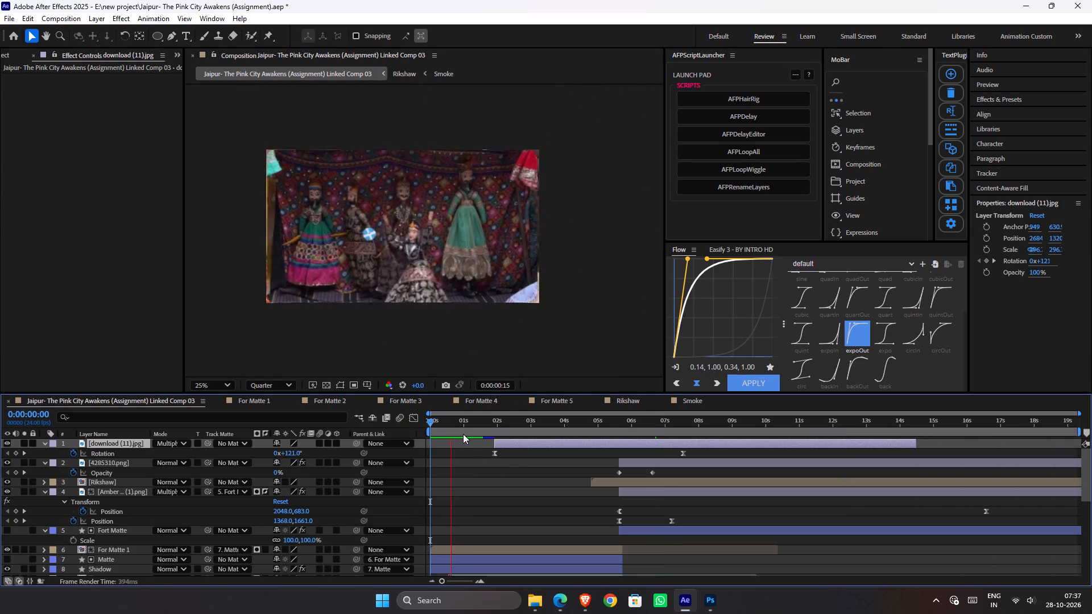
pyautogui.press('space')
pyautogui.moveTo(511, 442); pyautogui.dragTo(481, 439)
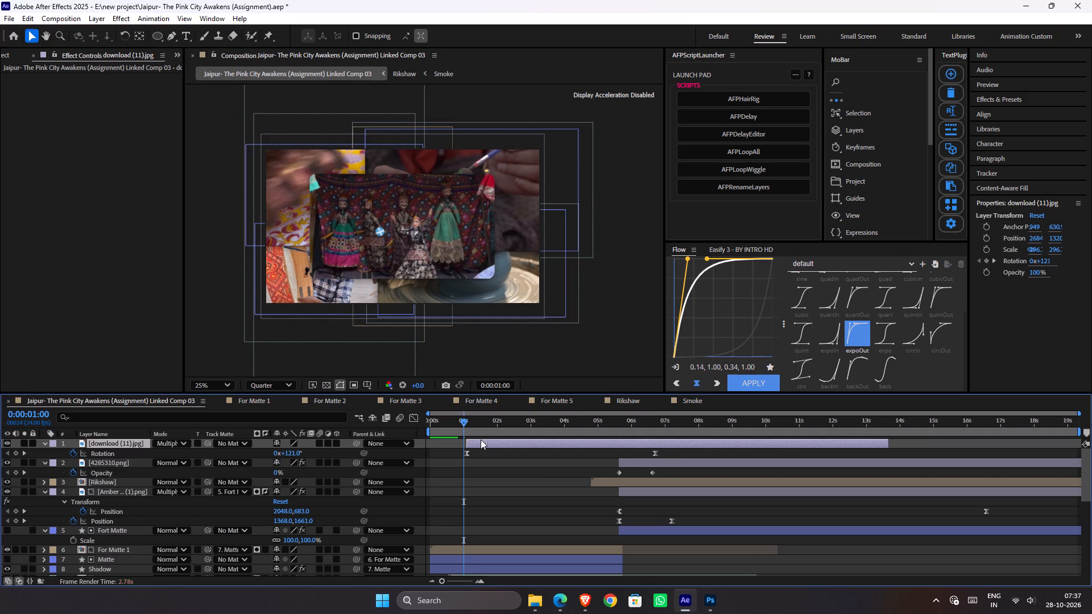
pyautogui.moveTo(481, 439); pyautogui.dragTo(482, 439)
# Preview the composition from the beginning, checking how the sunglasses swing in over the photo collage and the fort scene.
pyautogui.moveTo(456, 429); pyautogui.dragTo(387, 429)
pyautogui.press('space')
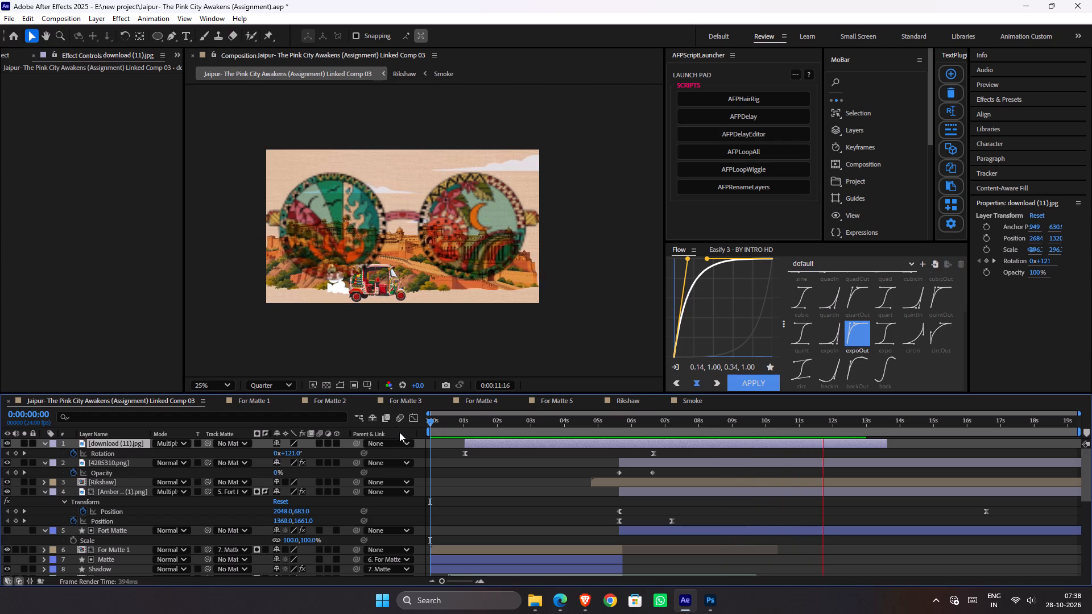
pyautogui.press('space')
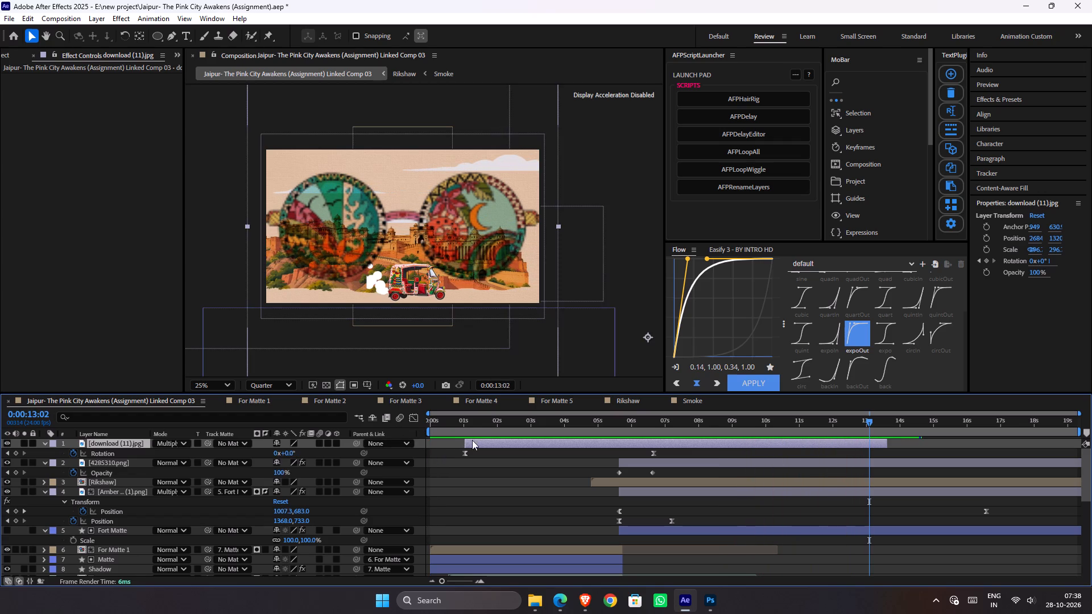
pyautogui.moveTo(478, 431); pyautogui.dragTo(373, 440)
pyautogui.press('space')
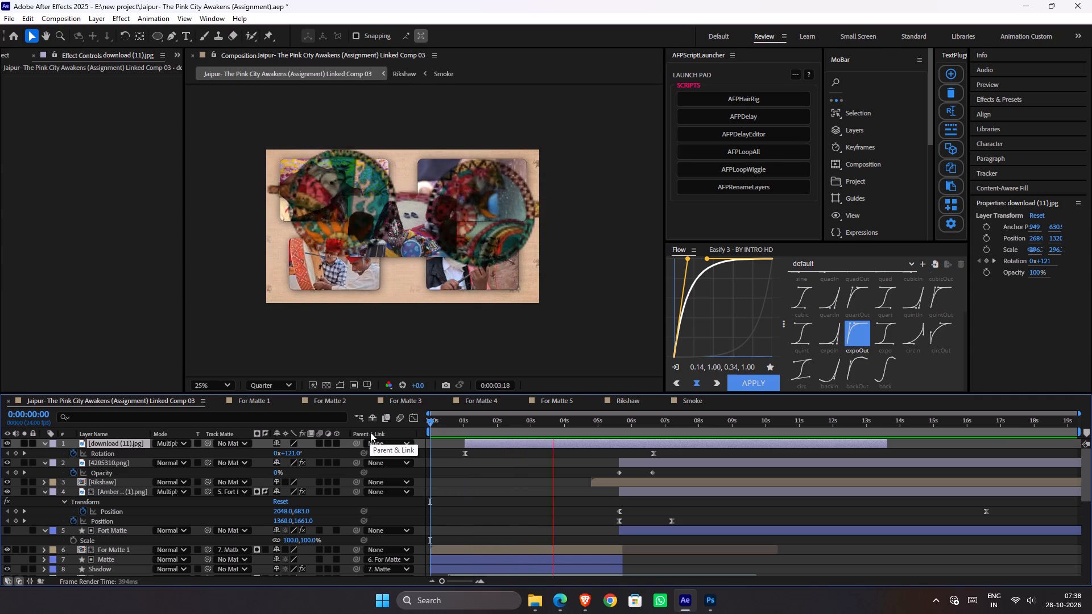
pyautogui.press('space')
pyautogui.click(488, 442)
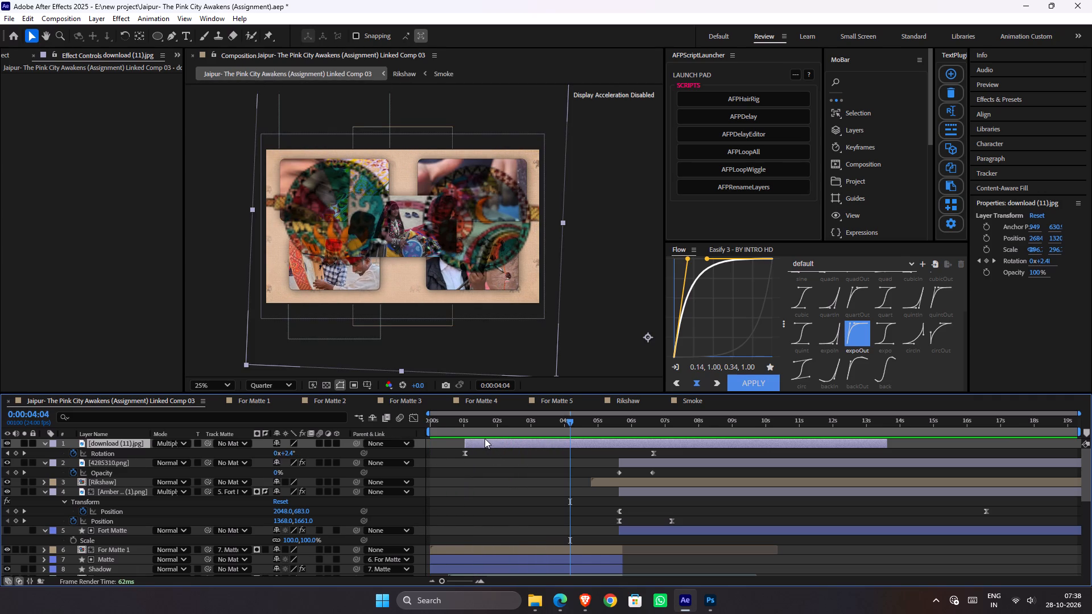
pyautogui.press('space')
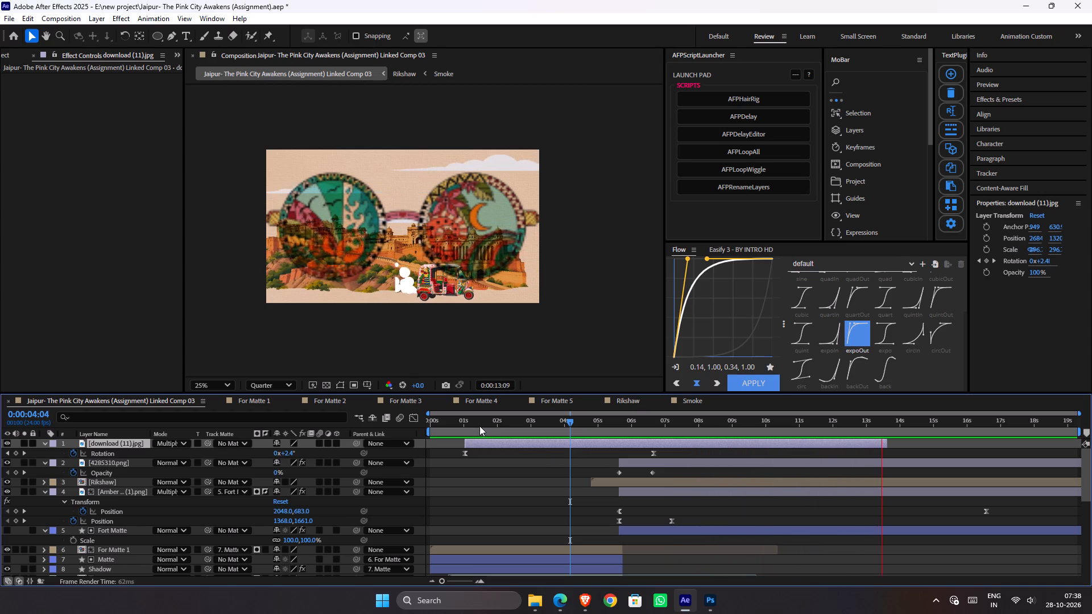
pyautogui.press('space')
# Delete the sunglasses layer, download (11).jpg, from the main composition.
pyautogui.click(559, 443)
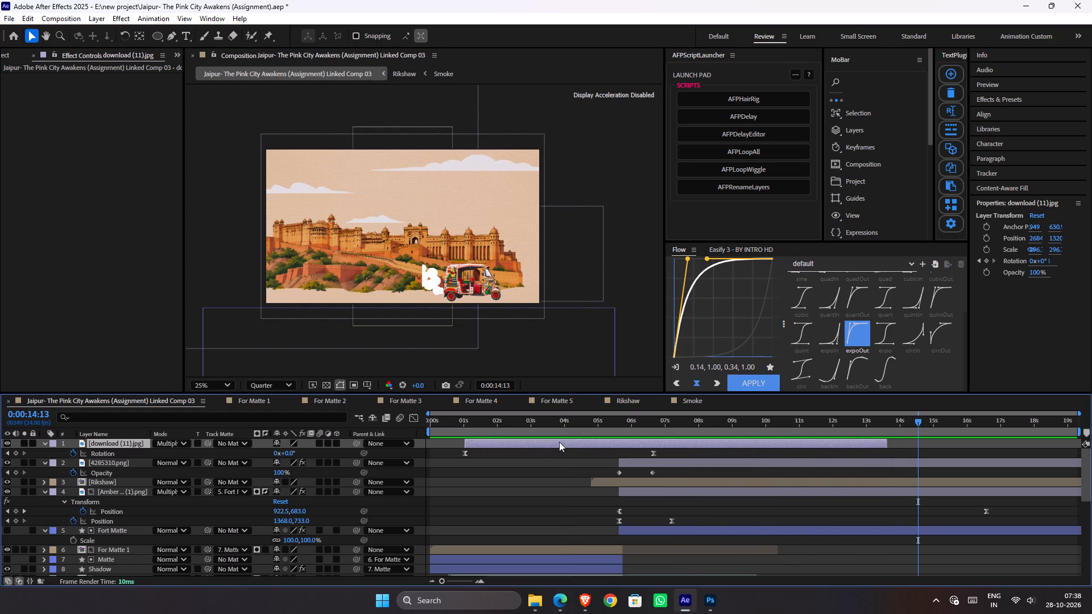
pyautogui.press('Delete')
# Switch to Img.Upscaler in Edge and download the finished upscale of download (7).jpg.
pyautogui.hotkey('alt', 'Tab')
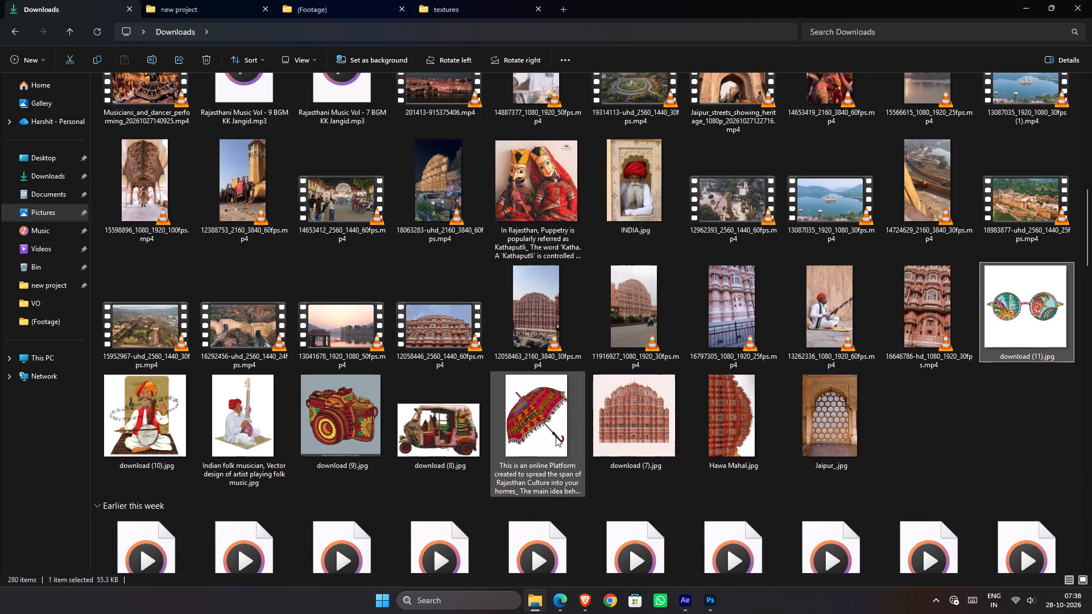
pyautogui.hotkey('alt', 'Tab')
pyautogui.hotkey('alt', 'Tab')
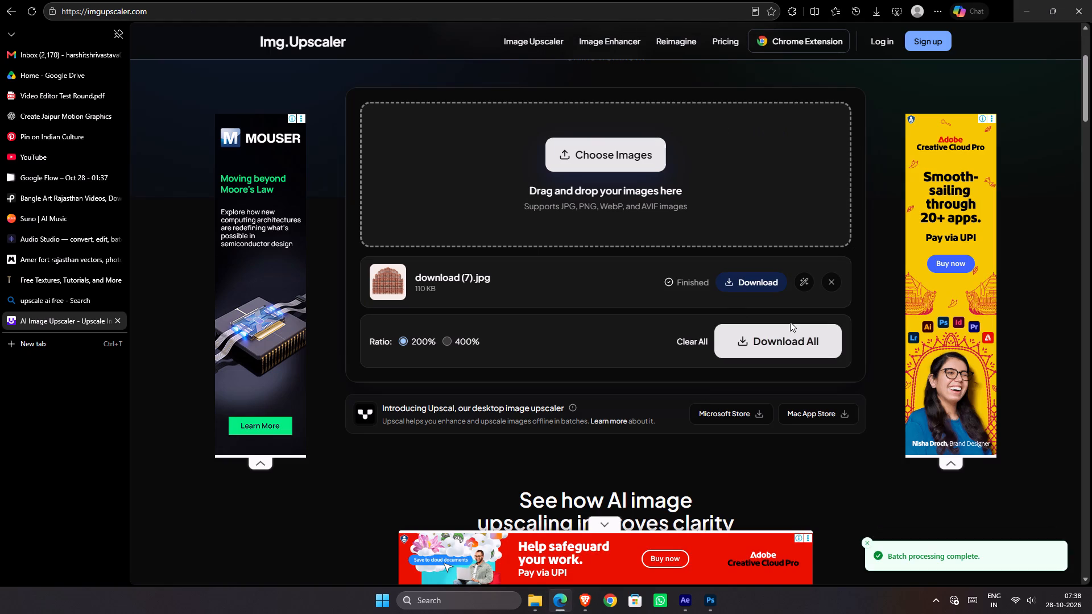
pyautogui.click(761, 287)
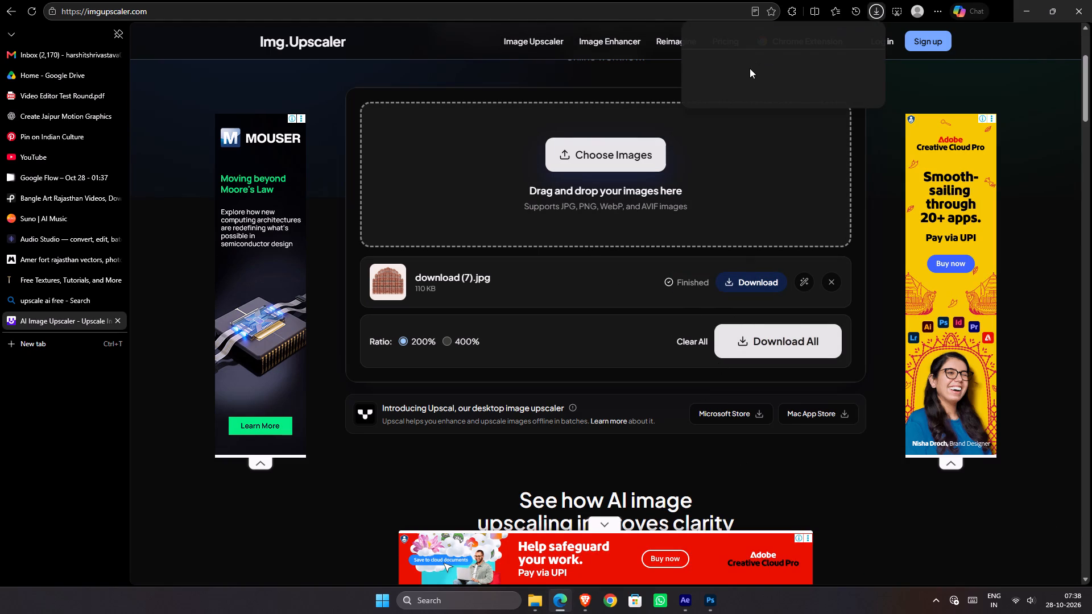
# Open the downloaded Hawa Mahal image, download (7) (1).jpg, in Photoshop.
pyautogui.moveTo(754, 74); pyautogui.dragTo(722, 267)
pyautogui.hotkey('alt', 'Tab')
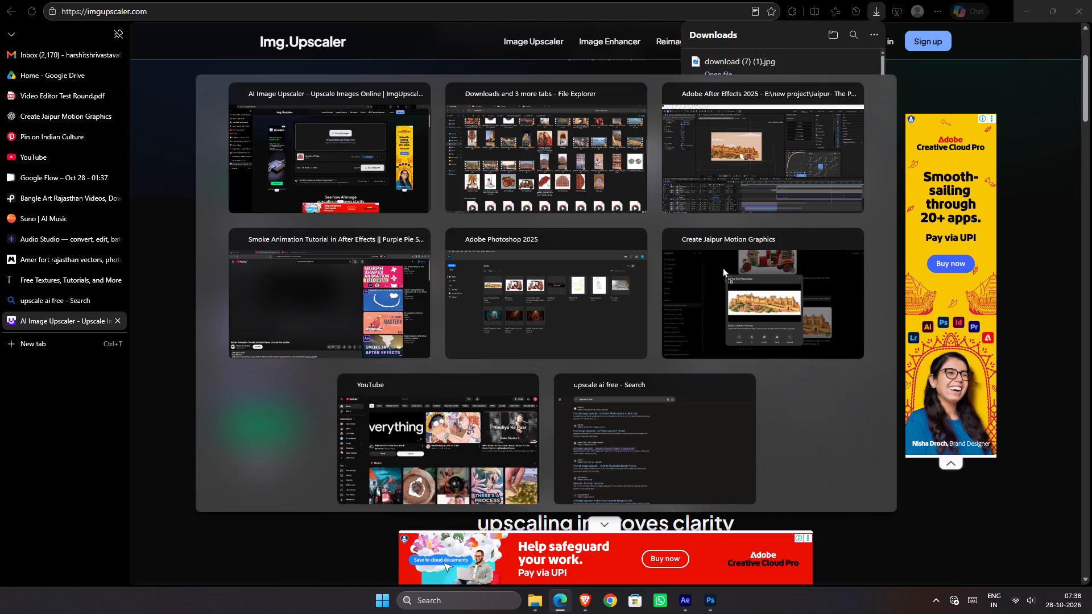
pyautogui.moveTo(722, 267); pyautogui.dragTo(722, 276)
pyautogui.hotkey('alt', 'Tab')
pyautogui.hotkey('alt', 'Tab')
pyautogui.hotkey('alt', 'Tab')
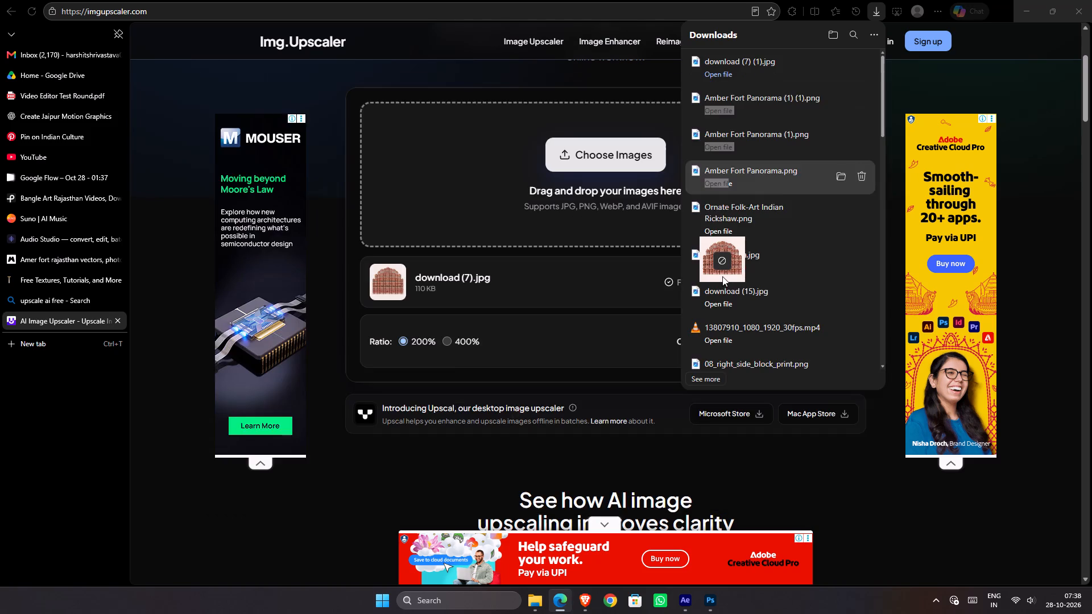
pyautogui.moveTo(722, 276); pyautogui.dragTo(717, 295)
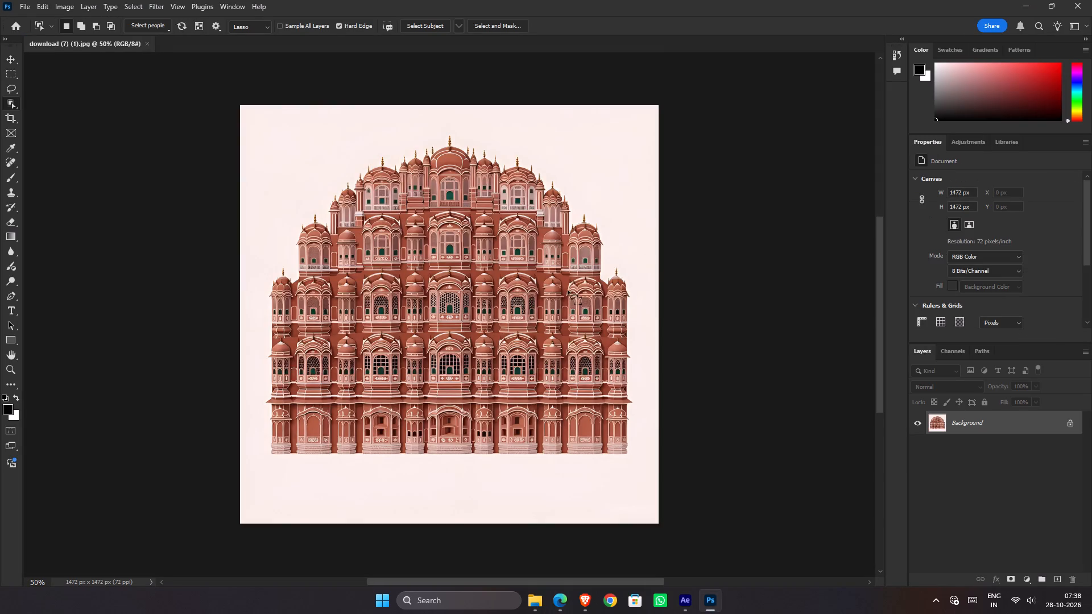
# Select the Hawa Mahal building by lassoing around it with the Object Selection tool.
pyautogui.press('w')
pyautogui.moveTo(615, 201); pyautogui.dragTo(638, 334)
pyautogui.moveTo(638, 334); pyautogui.dragTo(528, 150)
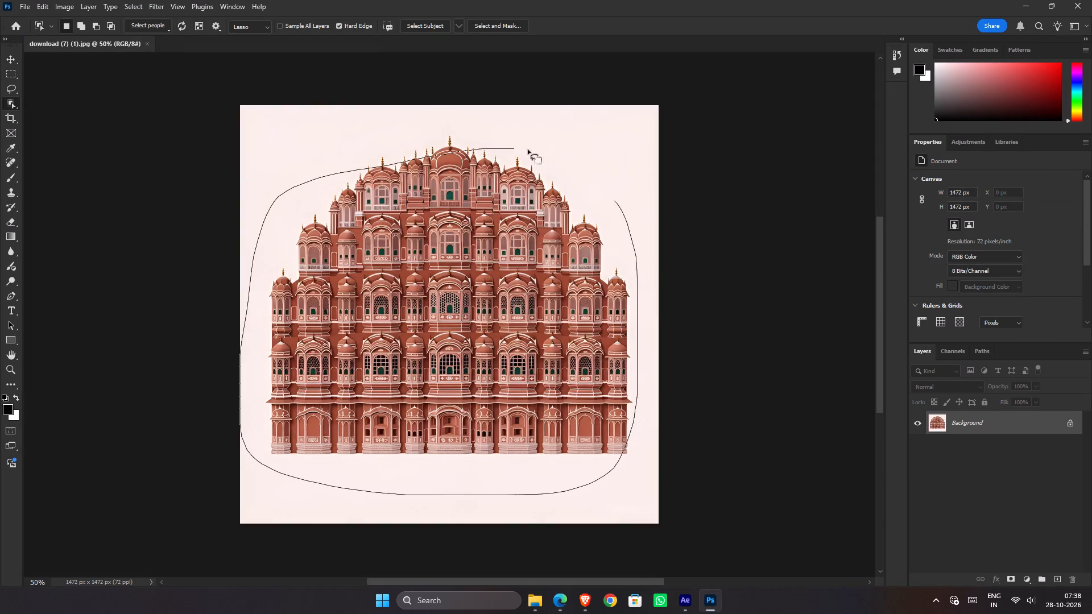
pyautogui.moveTo(528, 150); pyautogui.dragTo(554, 162)
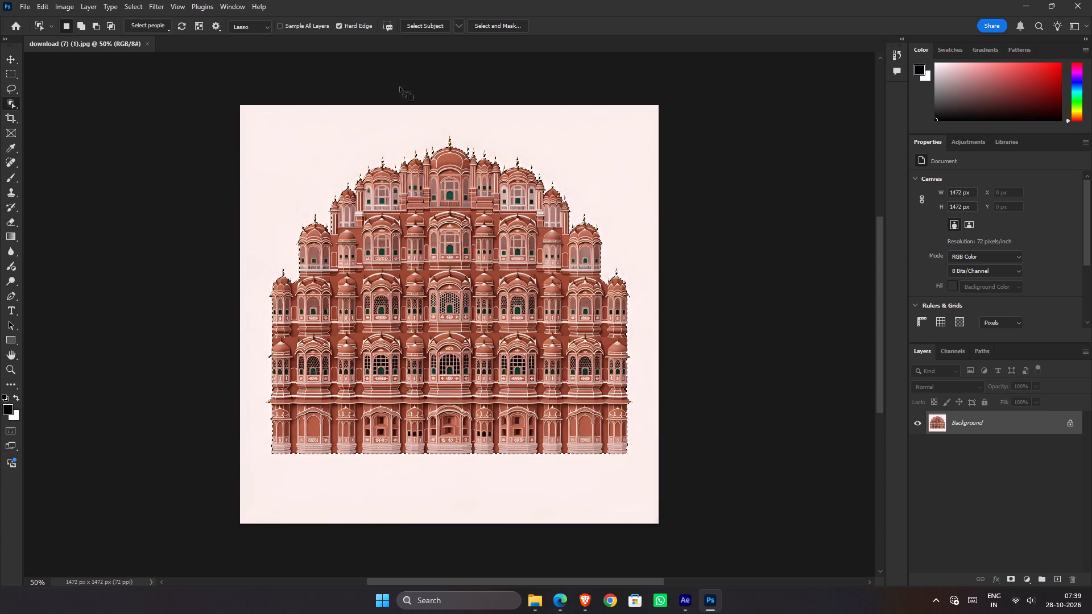
# Contract the selection around the Hawa Mahal building.
pyautogui.click(139, 5)
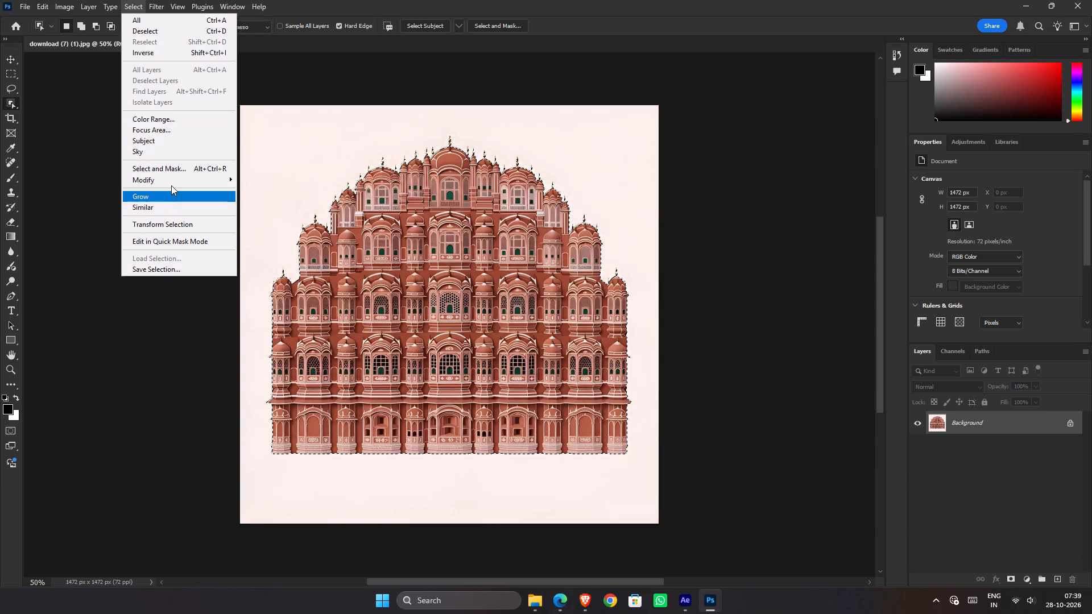
pyautogui.click(171, 184)
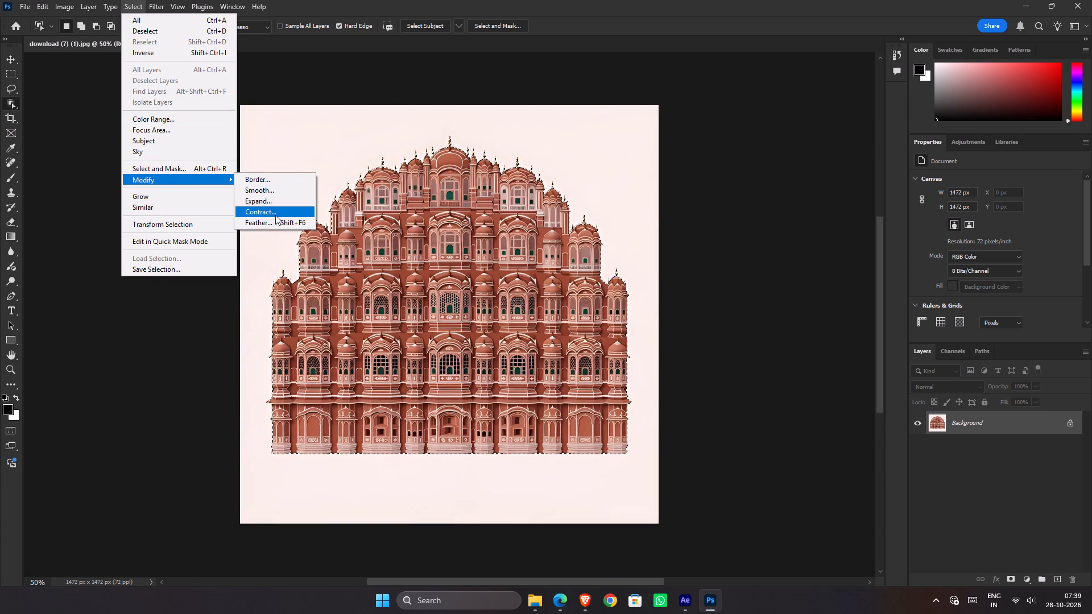
pyautogui.click(274, 213)
pyautogui.click(591, 293)
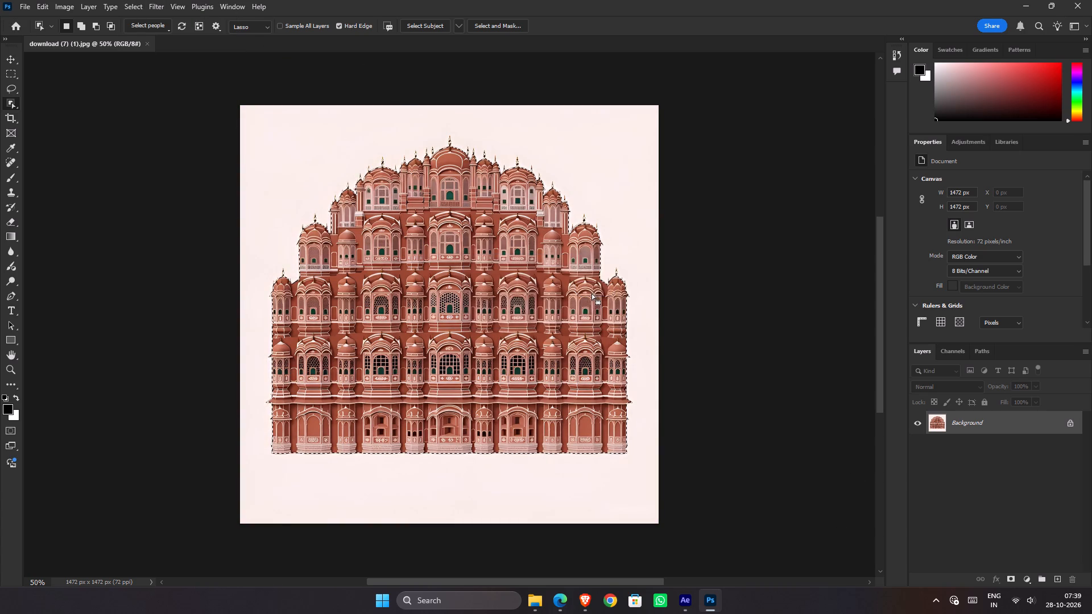
# Add a layer mask from the selection to hide the pale background, and inspect the cutout's edges up close.
pyautogui.click(1011, 581)
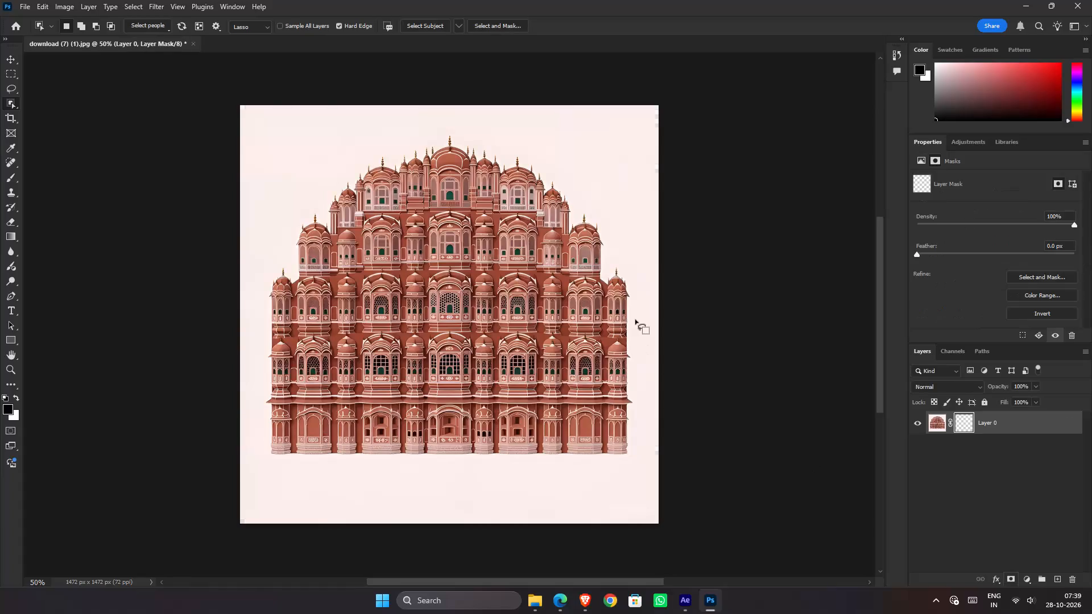
pyautogui.press('v')
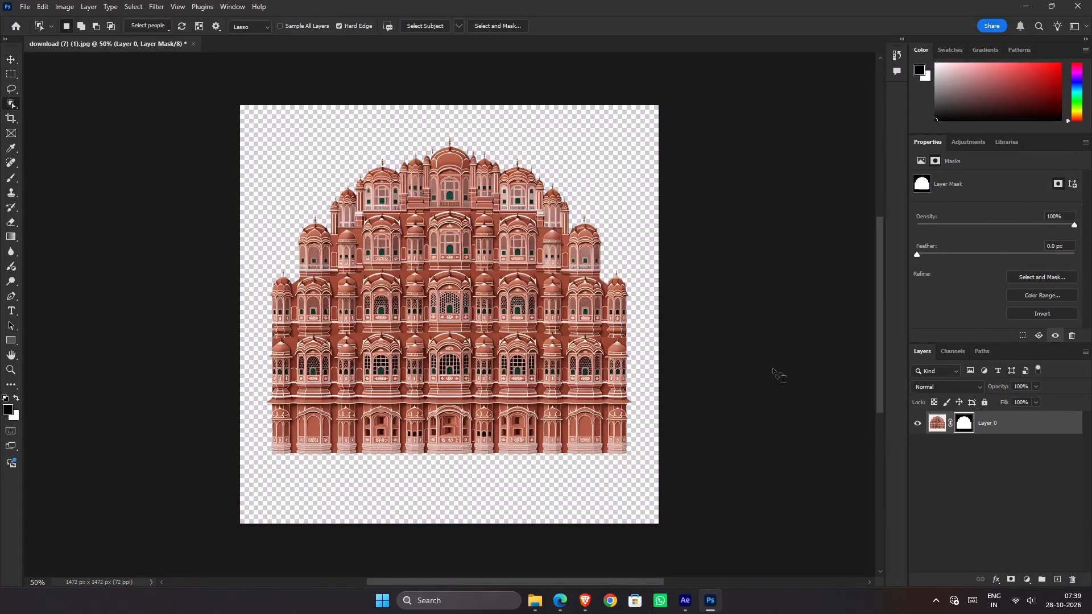
pyautogui.press('v')
pyautogui.press('v')
pyautogui.scroll(5, 561, 309)
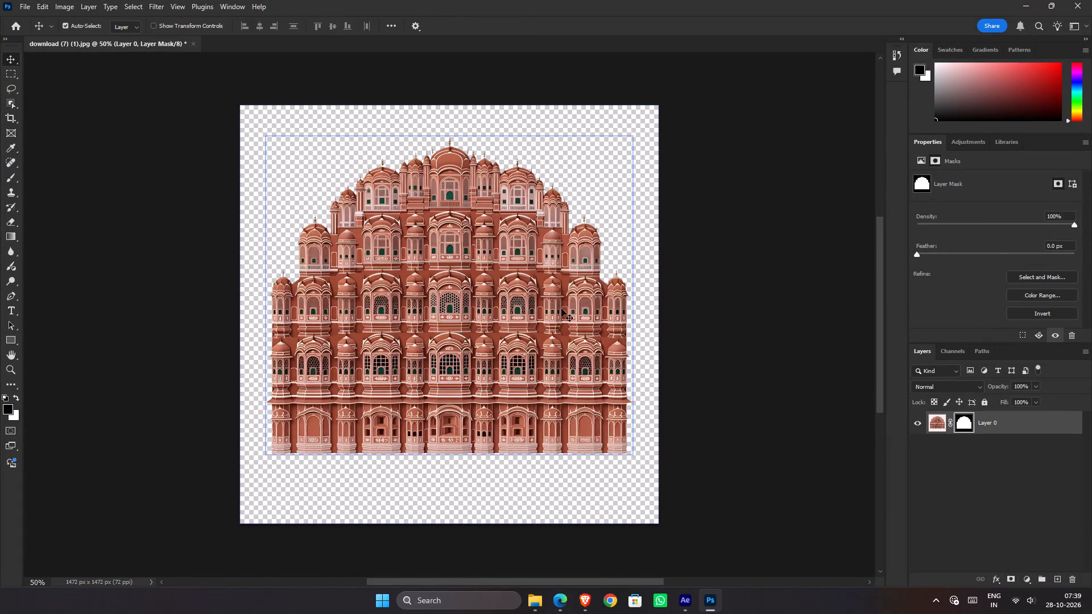
pyautogui.scroll(4, 627, 288)
pyautogui.scroll(-1, 629, 287)
pyautogui.scroll(1, 631, 285)
pyautogui.scroll(-5, 647, 274)
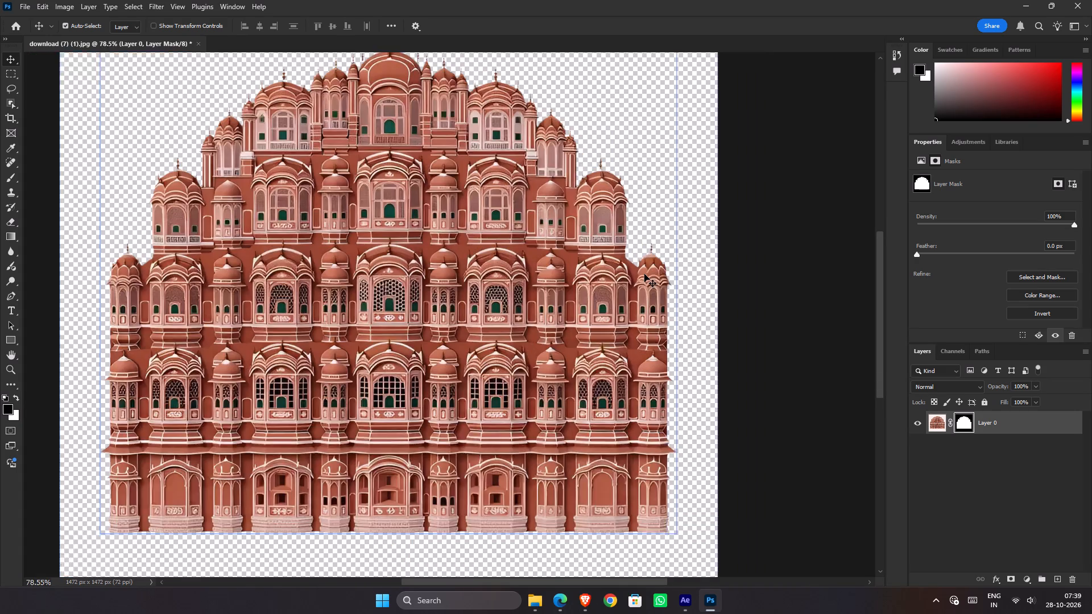
pyautogui.scroll(-2, 644, 274)
# Save the masked Hawa Mahal cutout as the Photoshop file download (7) (1).psd in the Downloads folder.
pyautogui.hotkey('ctrl', 's')
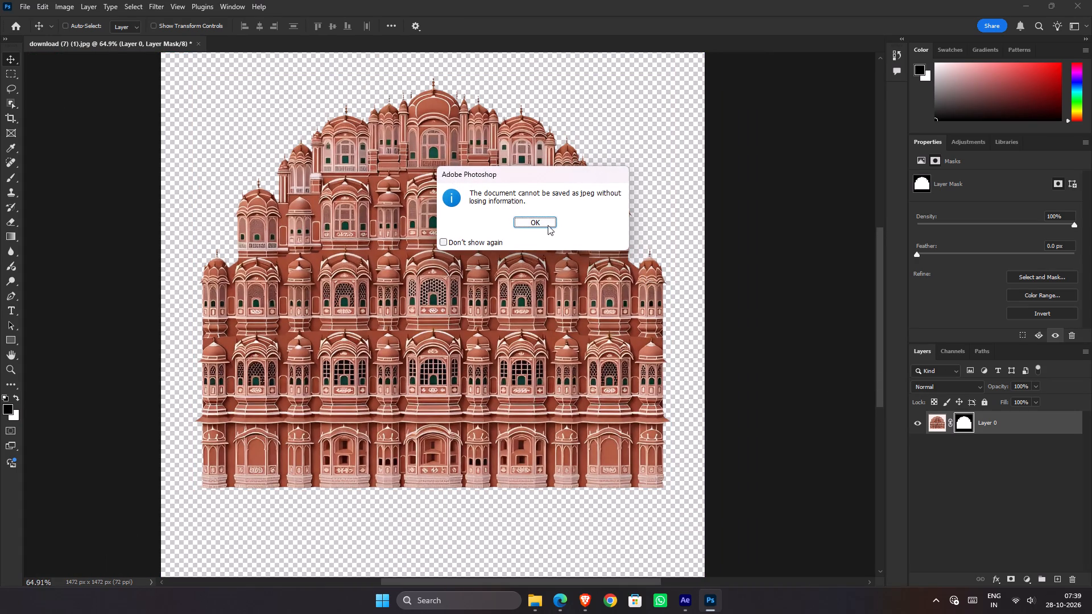
pyautogui.click(540, 225)
pyautogui.hotkey('ctrl', 'w')
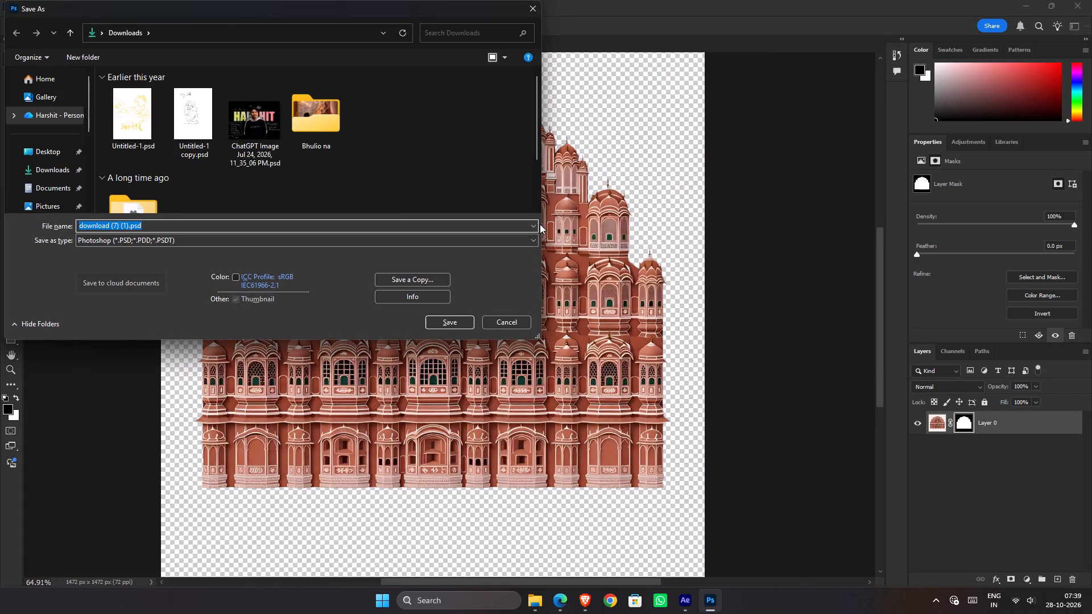
pyautogui.click(455, 326)
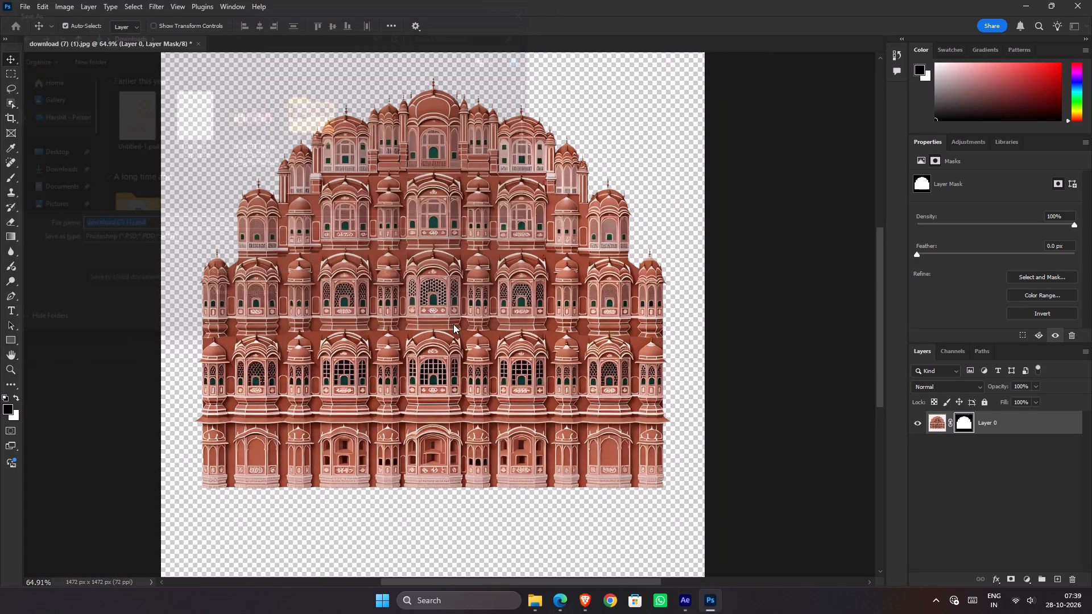
pyautogui.click(665, 171)
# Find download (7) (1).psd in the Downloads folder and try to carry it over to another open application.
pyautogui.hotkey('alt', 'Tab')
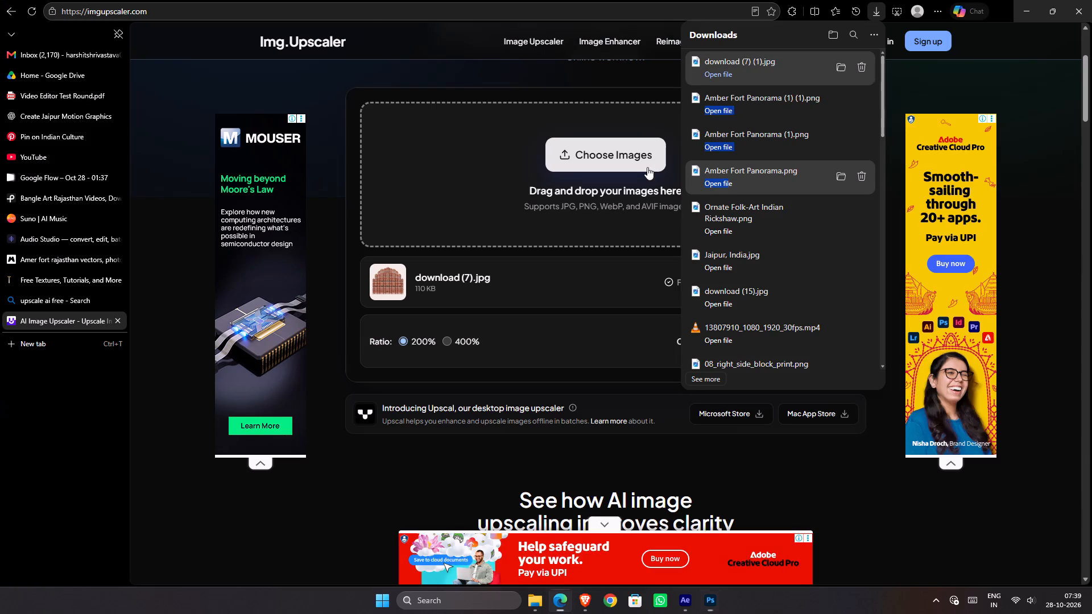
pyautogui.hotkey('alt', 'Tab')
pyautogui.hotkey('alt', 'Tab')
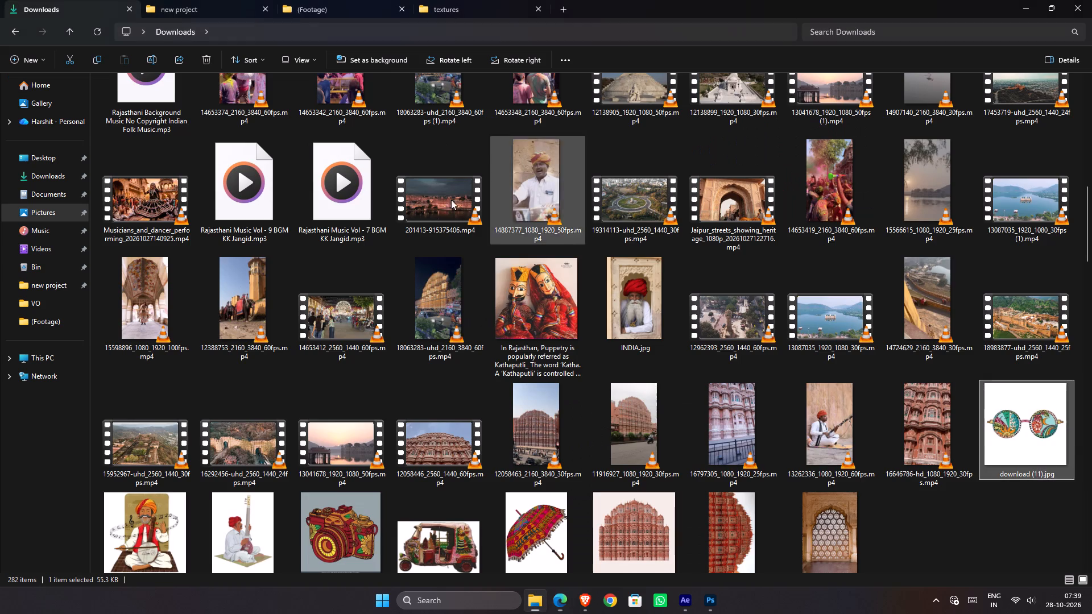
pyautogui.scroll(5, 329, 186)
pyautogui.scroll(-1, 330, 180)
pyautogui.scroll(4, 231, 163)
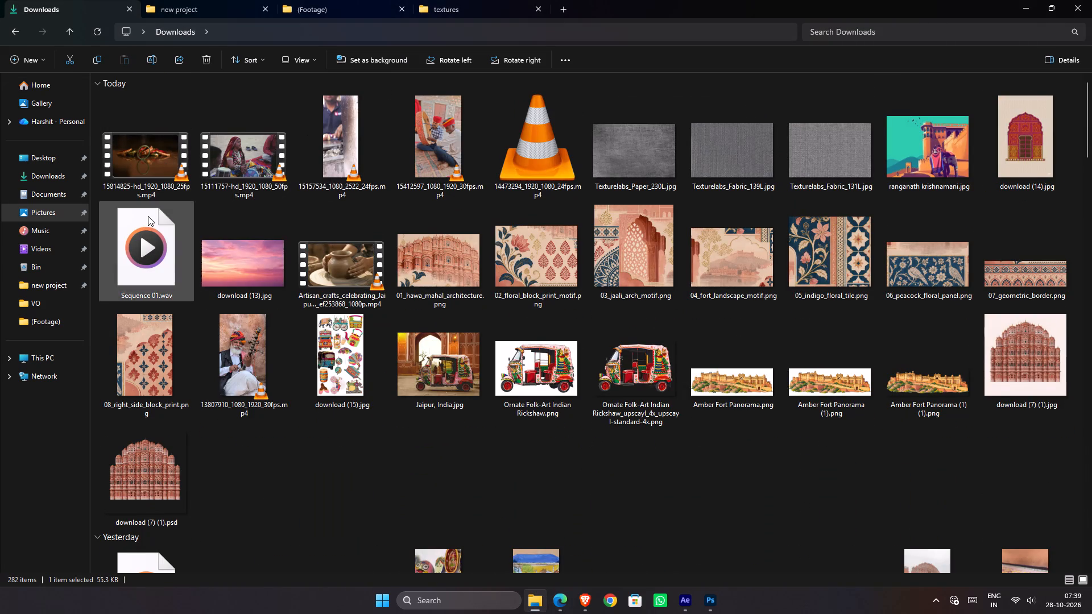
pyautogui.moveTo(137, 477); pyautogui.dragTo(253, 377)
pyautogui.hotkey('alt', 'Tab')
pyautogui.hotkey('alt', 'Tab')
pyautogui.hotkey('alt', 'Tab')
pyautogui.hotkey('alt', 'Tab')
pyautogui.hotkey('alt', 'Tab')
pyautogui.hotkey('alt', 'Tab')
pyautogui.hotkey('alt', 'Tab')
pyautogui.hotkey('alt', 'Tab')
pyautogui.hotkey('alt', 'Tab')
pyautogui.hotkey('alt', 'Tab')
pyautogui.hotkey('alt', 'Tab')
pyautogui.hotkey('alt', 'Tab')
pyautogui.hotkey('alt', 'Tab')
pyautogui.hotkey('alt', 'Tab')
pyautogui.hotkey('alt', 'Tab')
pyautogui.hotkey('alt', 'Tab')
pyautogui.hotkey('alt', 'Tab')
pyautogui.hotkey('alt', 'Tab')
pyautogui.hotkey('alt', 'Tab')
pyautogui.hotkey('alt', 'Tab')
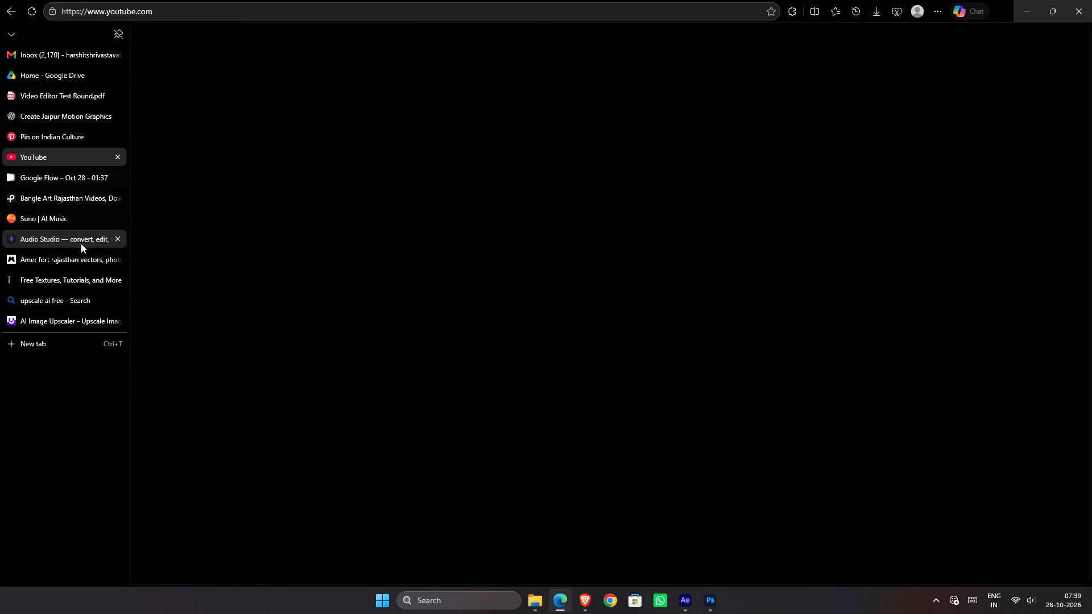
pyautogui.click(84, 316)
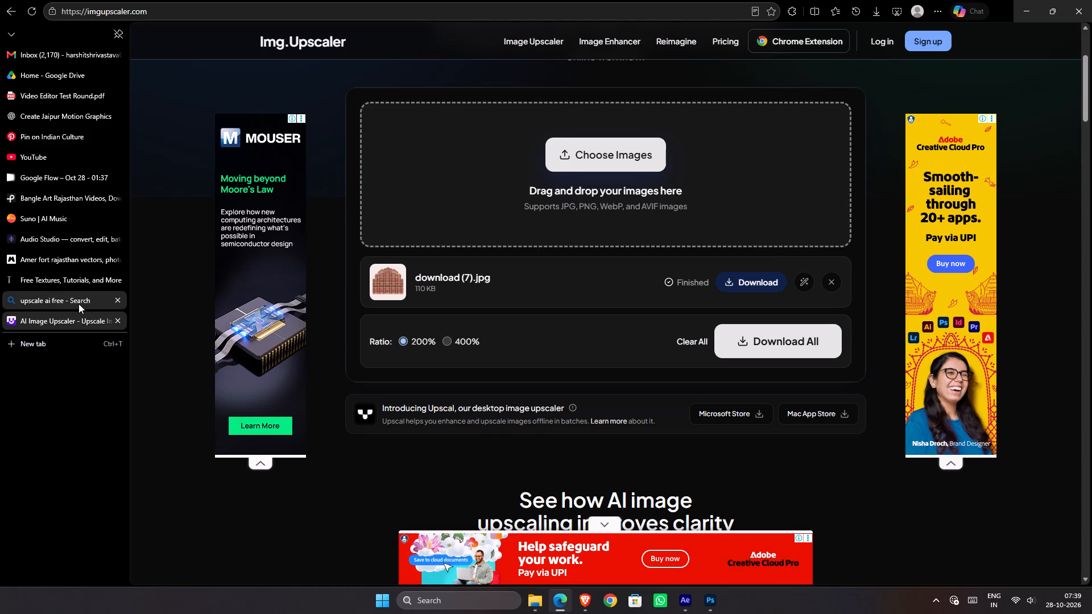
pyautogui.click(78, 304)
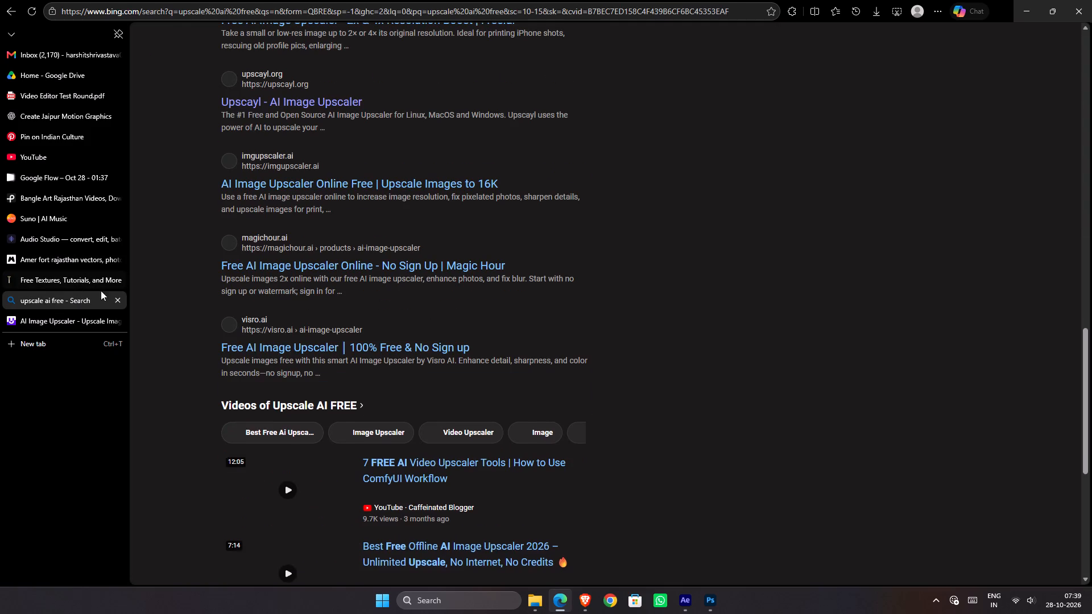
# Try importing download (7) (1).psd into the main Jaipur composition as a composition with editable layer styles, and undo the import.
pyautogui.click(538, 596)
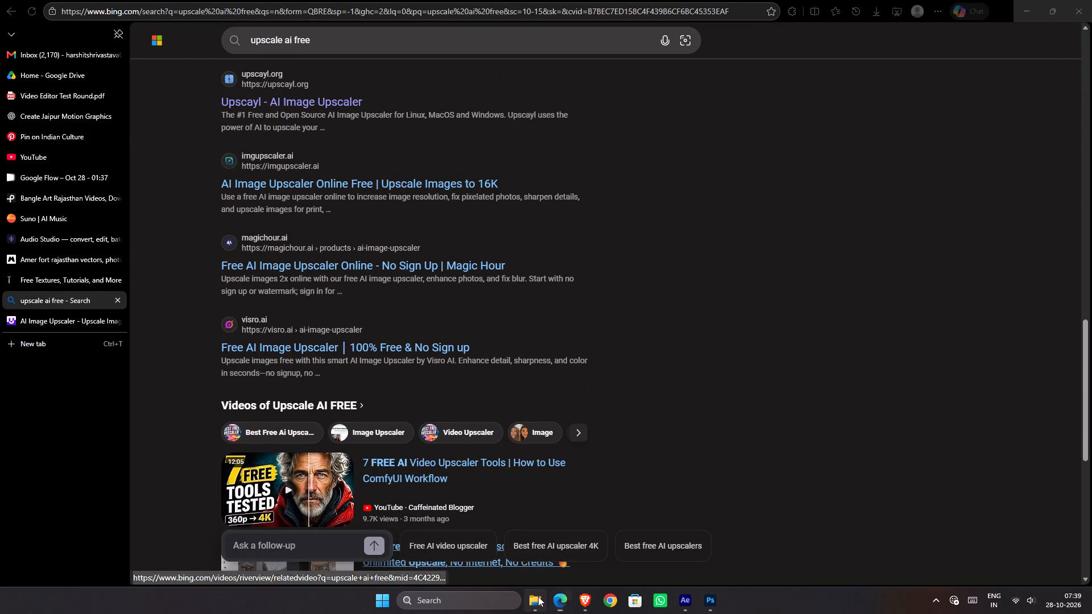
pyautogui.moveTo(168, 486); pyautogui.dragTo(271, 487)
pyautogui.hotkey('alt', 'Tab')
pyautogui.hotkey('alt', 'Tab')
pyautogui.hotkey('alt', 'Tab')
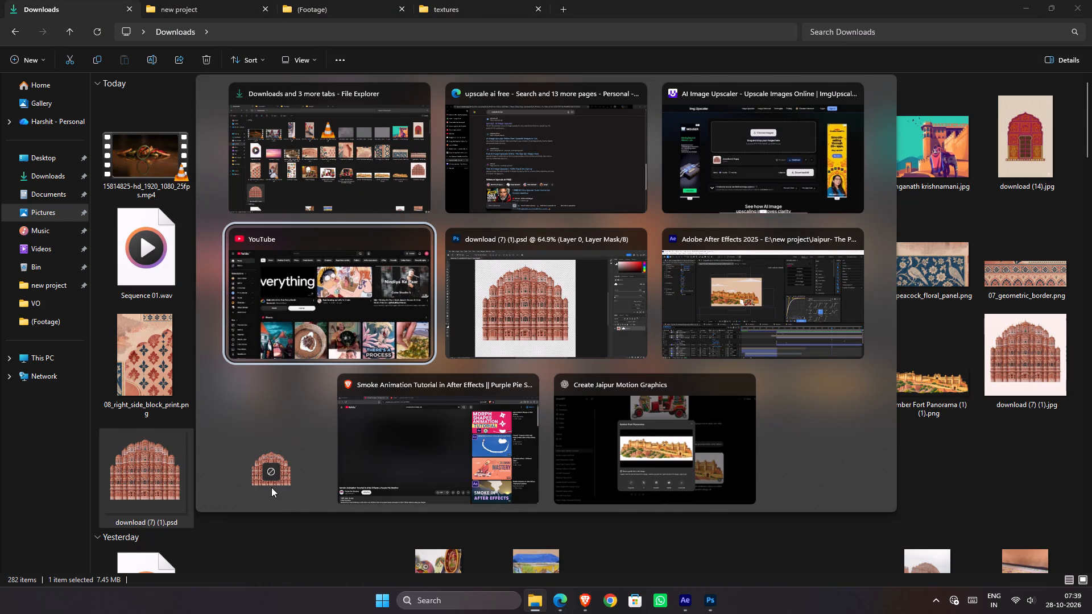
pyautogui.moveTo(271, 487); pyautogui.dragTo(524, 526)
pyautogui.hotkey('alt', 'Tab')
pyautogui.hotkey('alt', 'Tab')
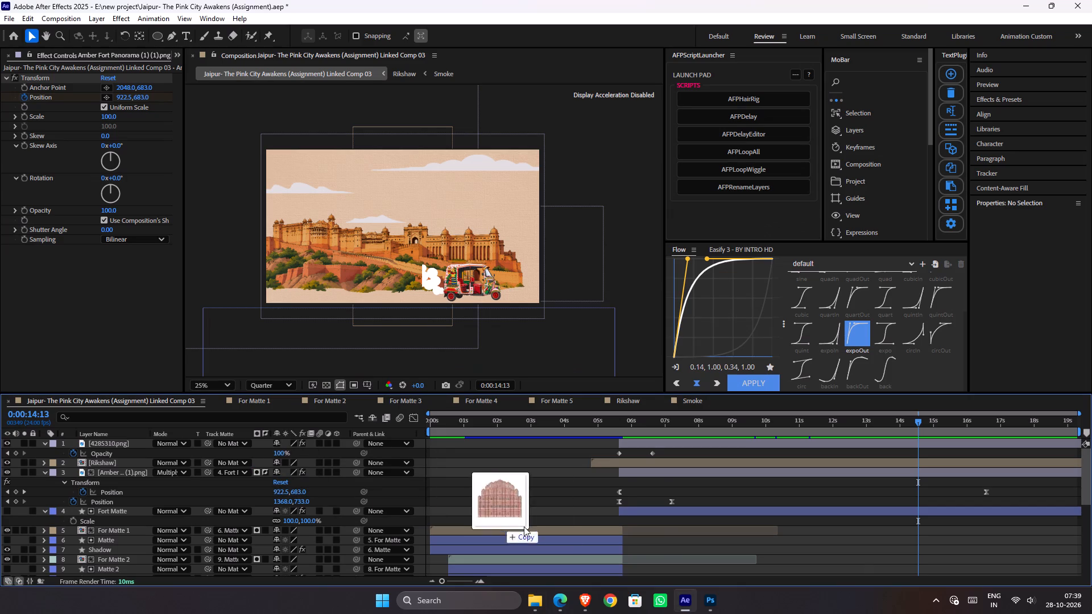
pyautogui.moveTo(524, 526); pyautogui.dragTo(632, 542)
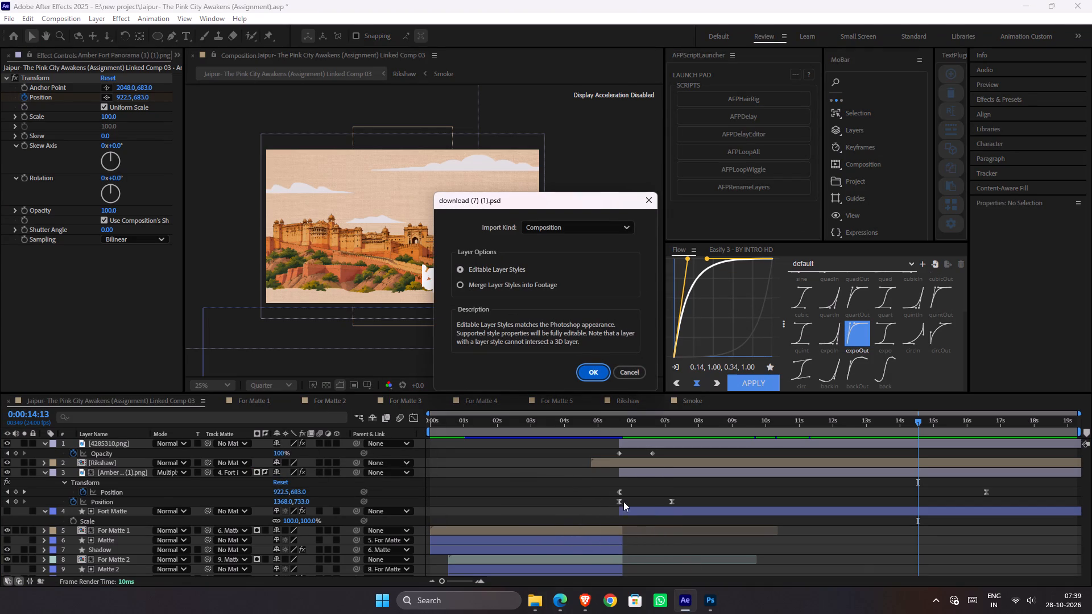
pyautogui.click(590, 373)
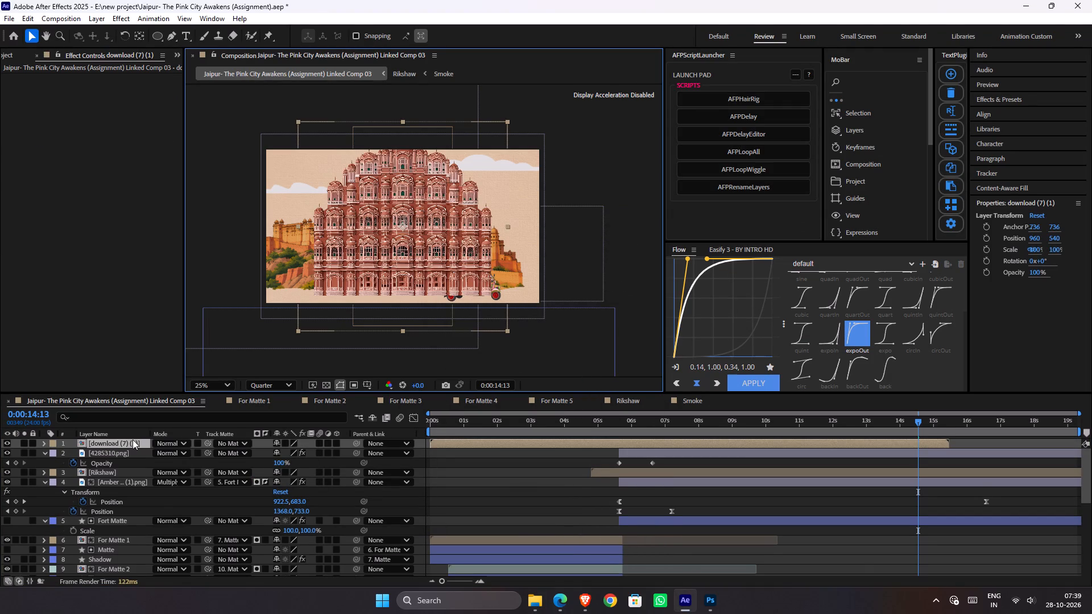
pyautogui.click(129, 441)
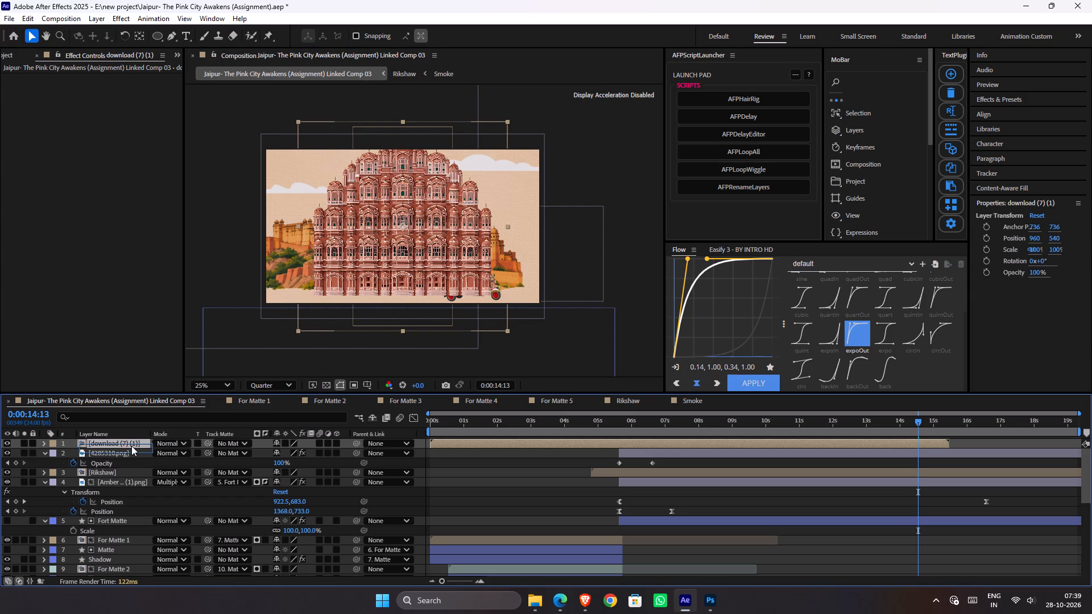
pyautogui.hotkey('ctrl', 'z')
# Reopen download (7) (1).psd from Downloads, making Adobe Photoshop 2025 the app that always opens .psd files.
pyautogui.hotkey('alt', 'Tab')
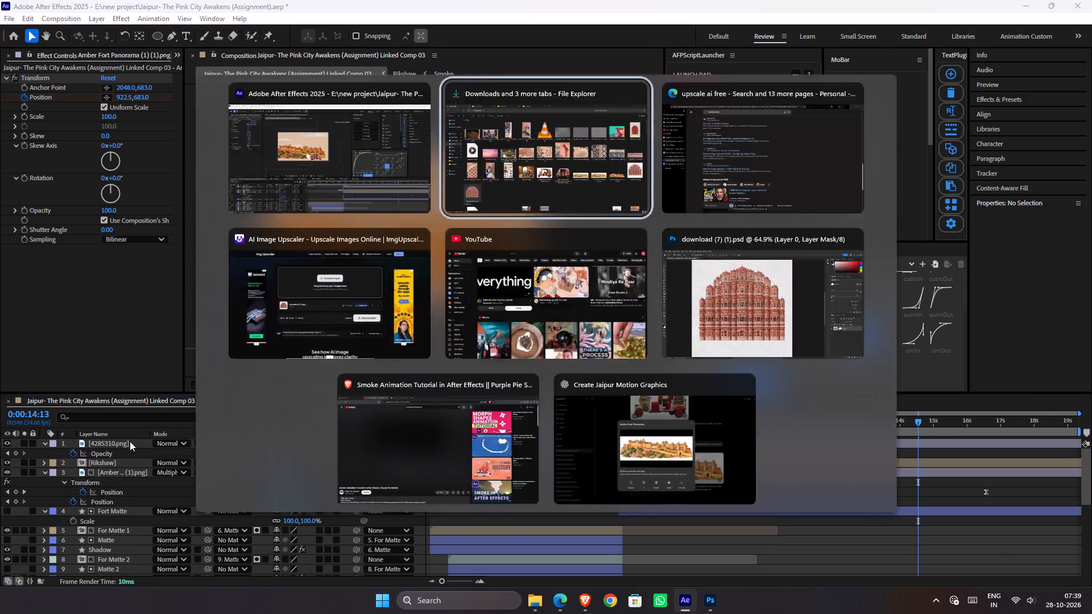
pyautogui.doubleClick(164, 481)
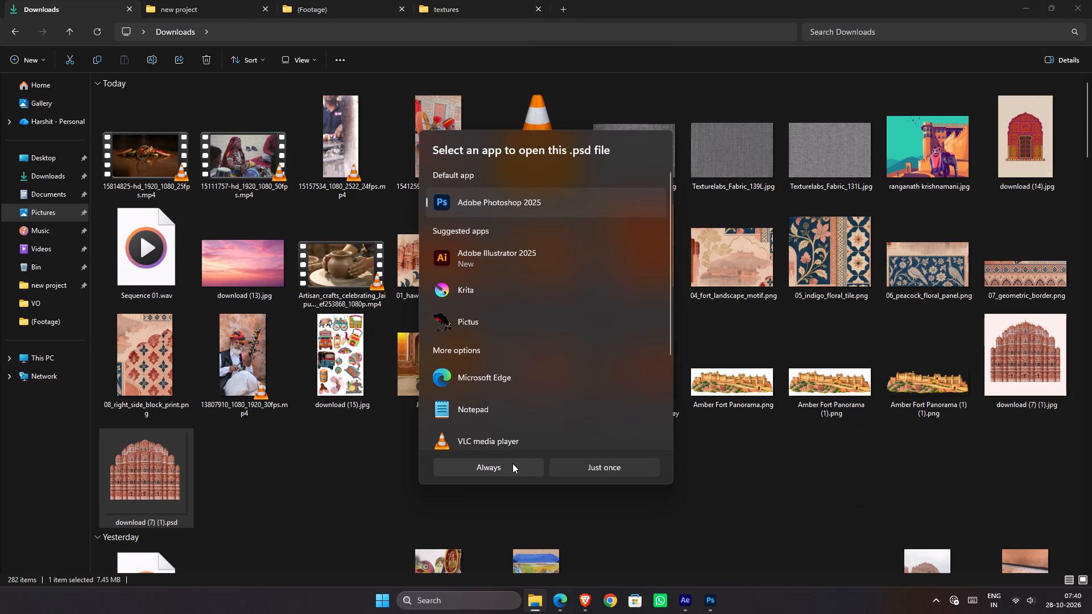
pyautogui.click(512, 463)
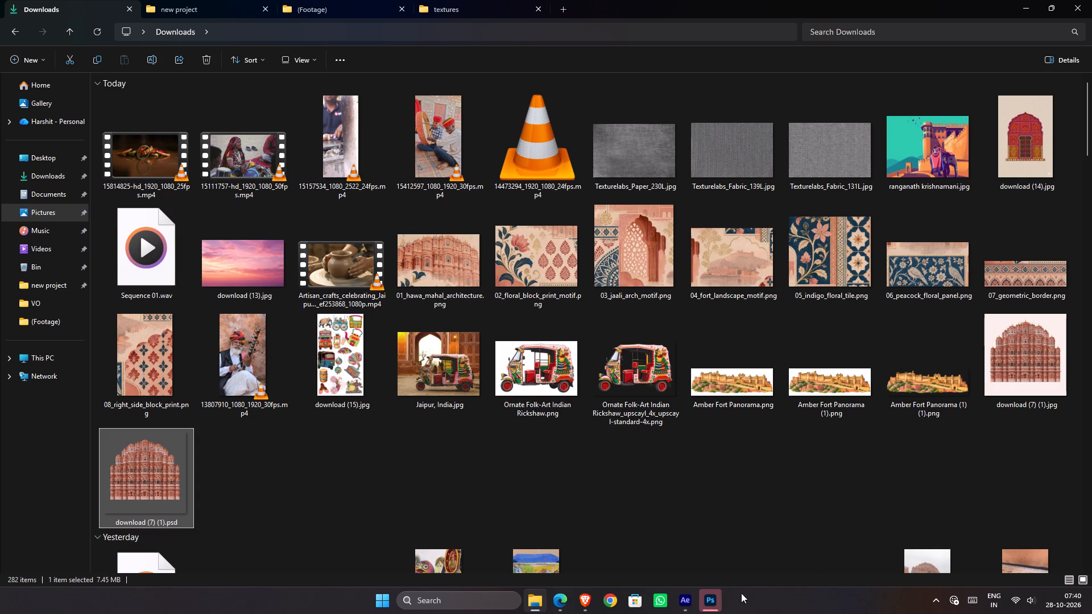
pyautogui.click(716, 597)
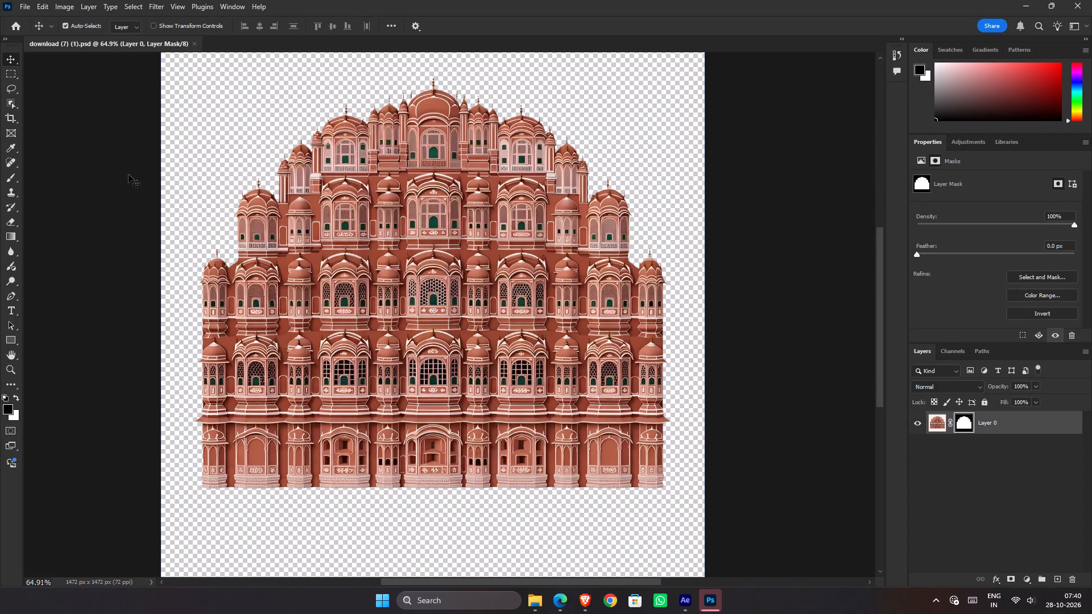
# Export the Hawa Mahal cutout as download (7) (1).png in the Downloads folder.
pyautogui.click(20, 5)
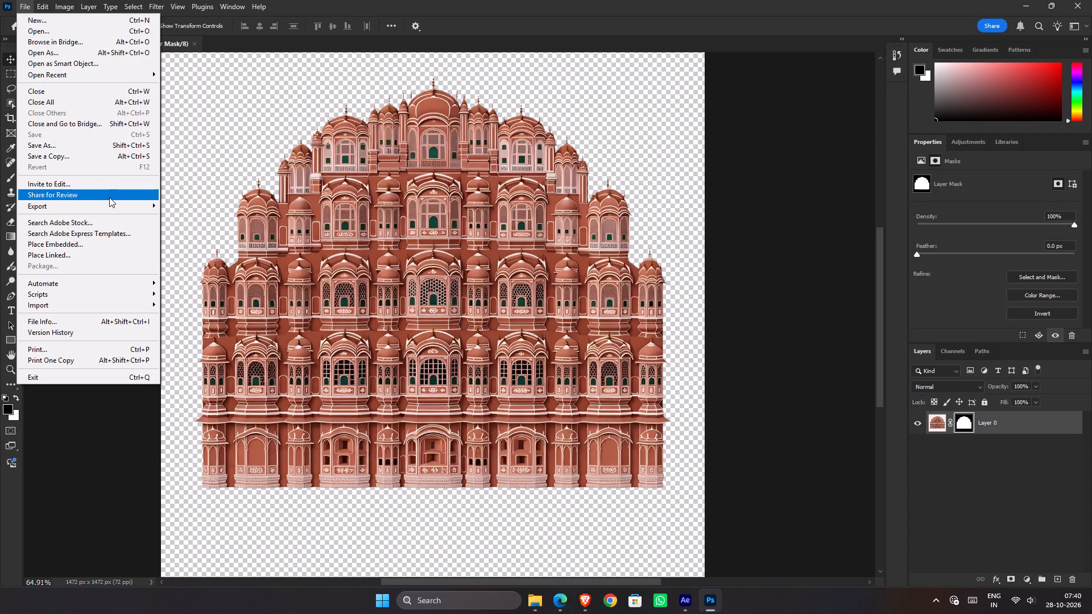
pyautogui.click(202, 209)
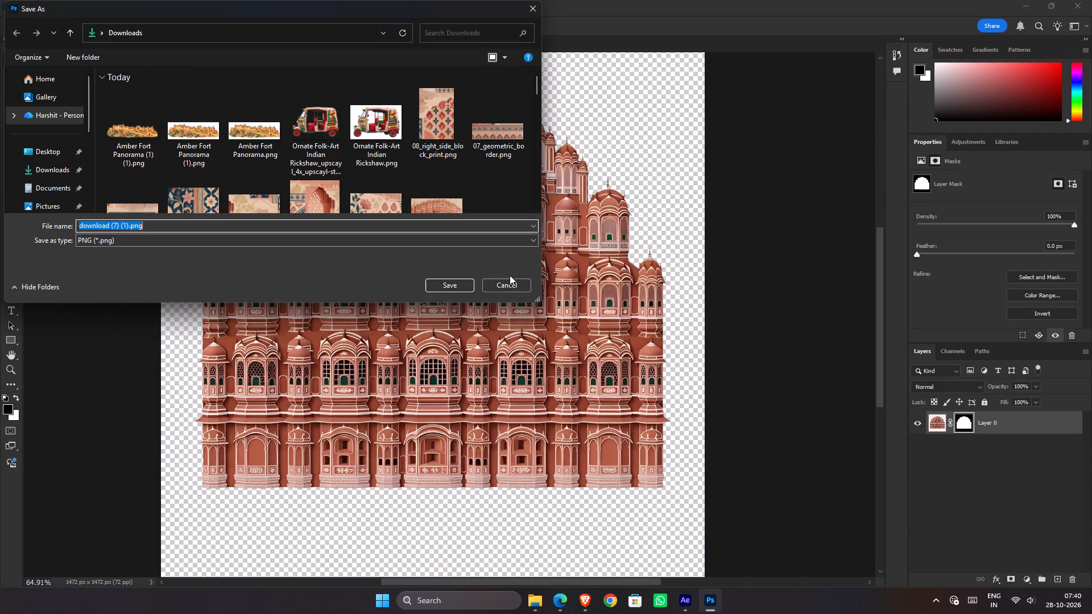
pyautogui.click(457, 284)
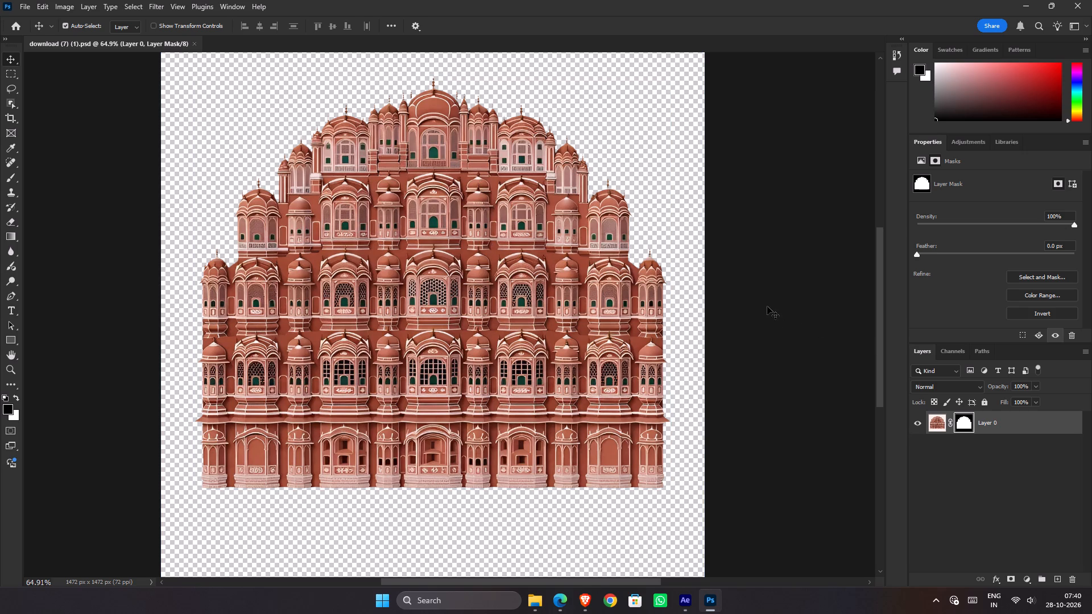
pyautogui.press('v')
pyautogui.hotkey('ctrl', 's')
pyautogui.press('s')
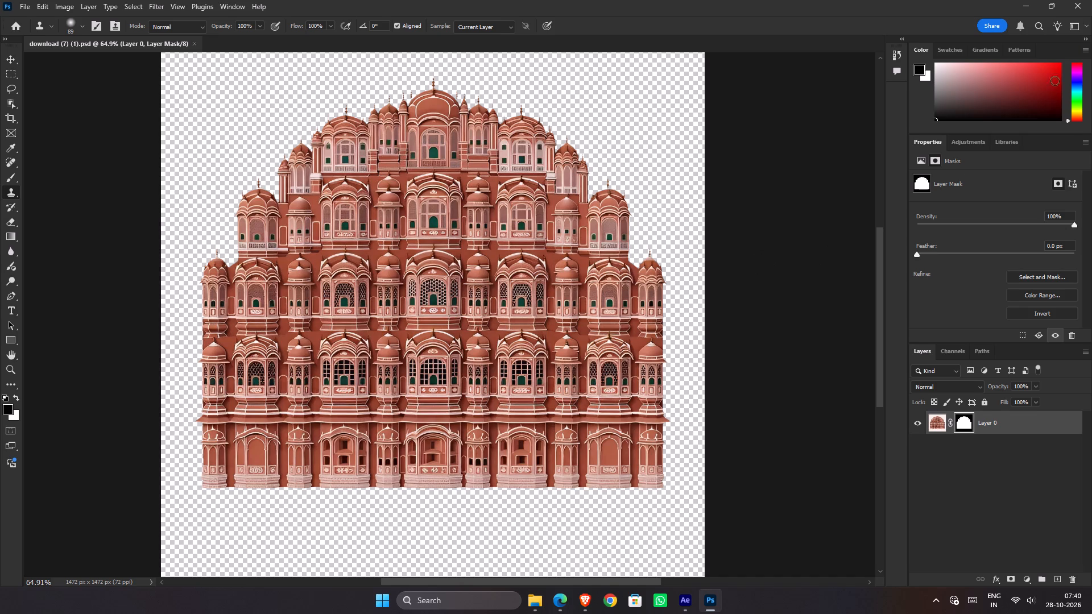
pyautogui.click(1025, 0)
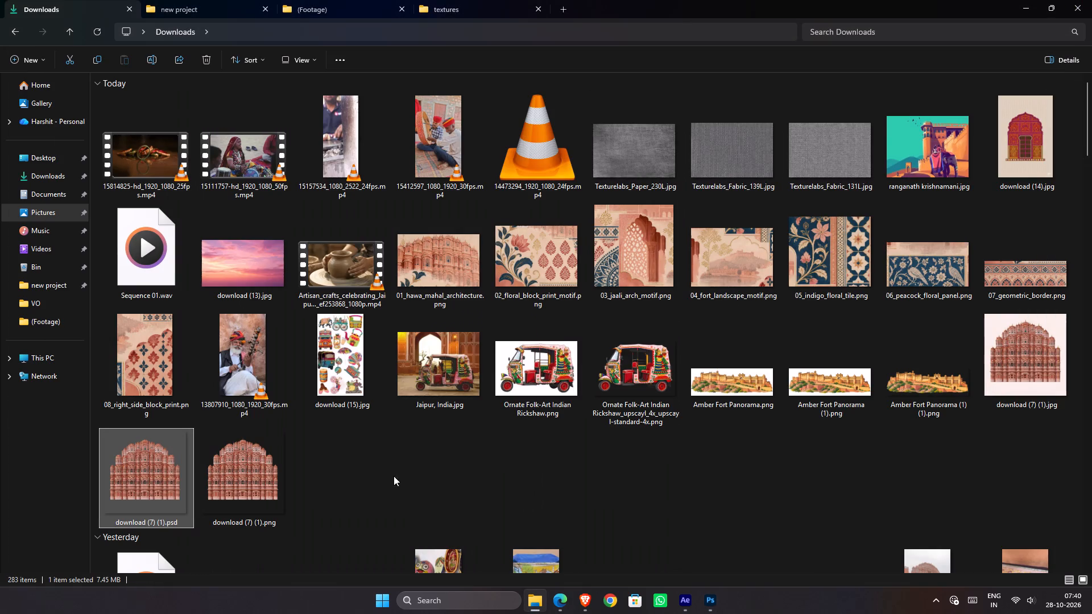
# Add download (7) (1).png from Downloads to the After Effects Jaipur composition and place its layer directly below Fort Matte.
pyautogui.moveTo(263, 470); pyautogui.dragTo(322, 511)
pyautogui.hotkey('alt', 'Tab')
pyautogui.hotkey('alt', 'Tab')
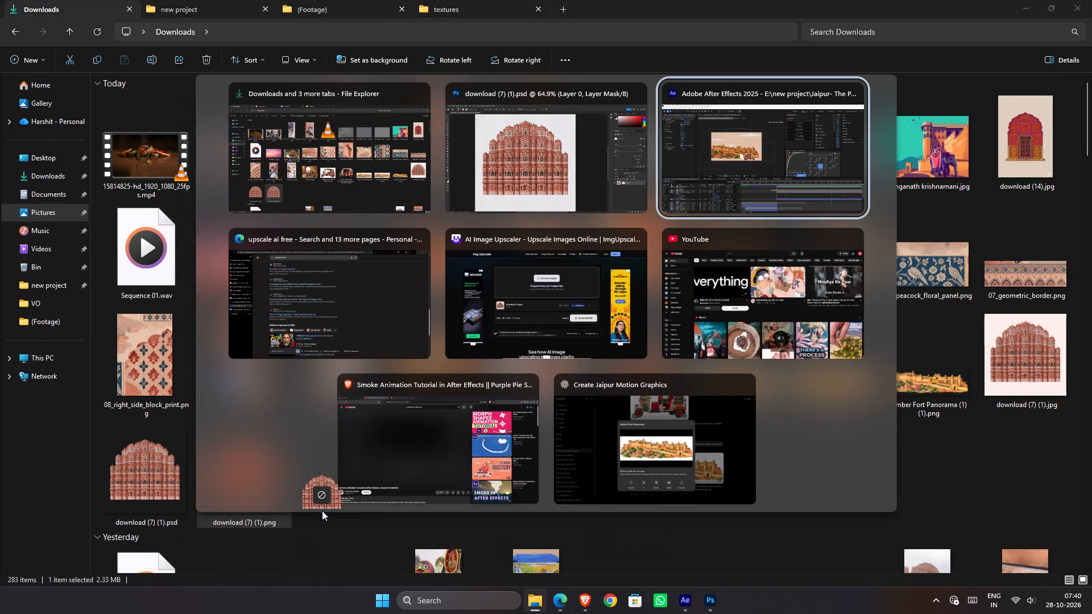
pyautogui.moveTo(322, 511); pyautogui.dragTo(651, 513)
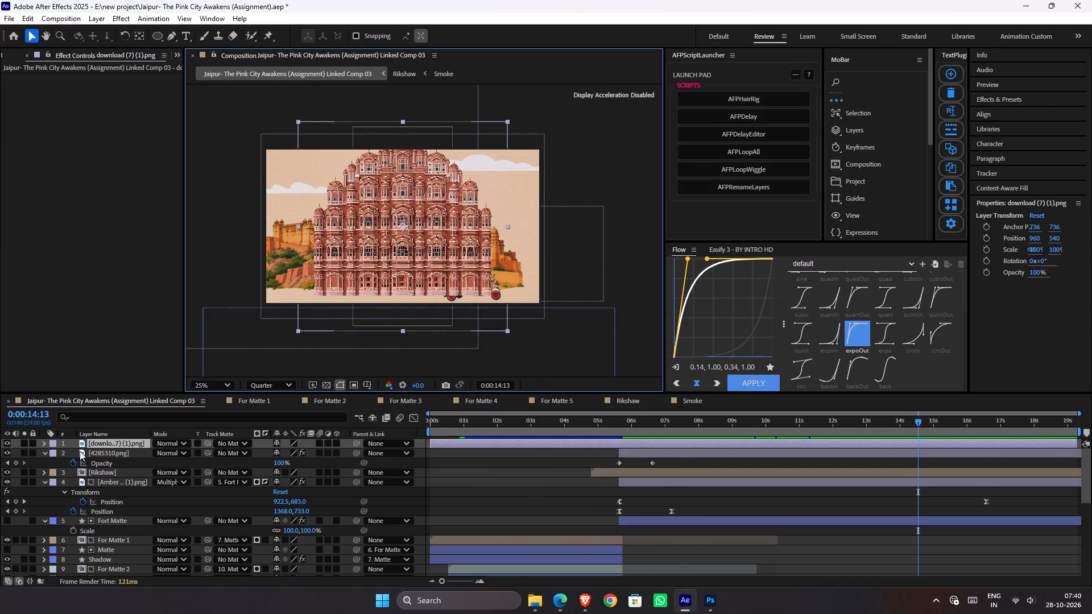
pyautogui.moveTo(136, 441); pyautogui.dragTo(135, 515)
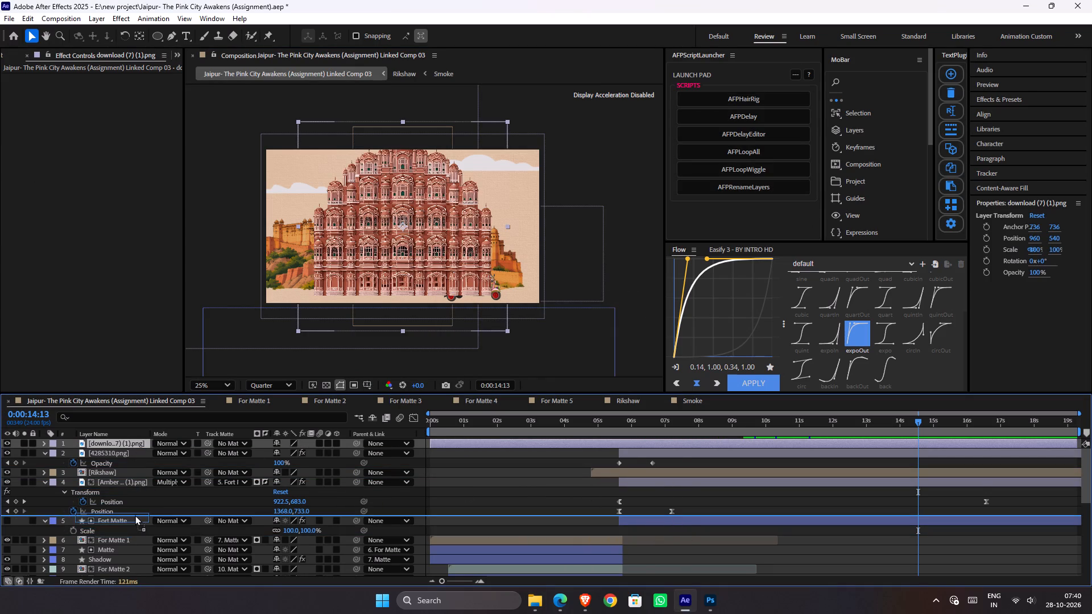
pyautogui.moveTo(135, 515); pyautogui.dragTo(135, 532)
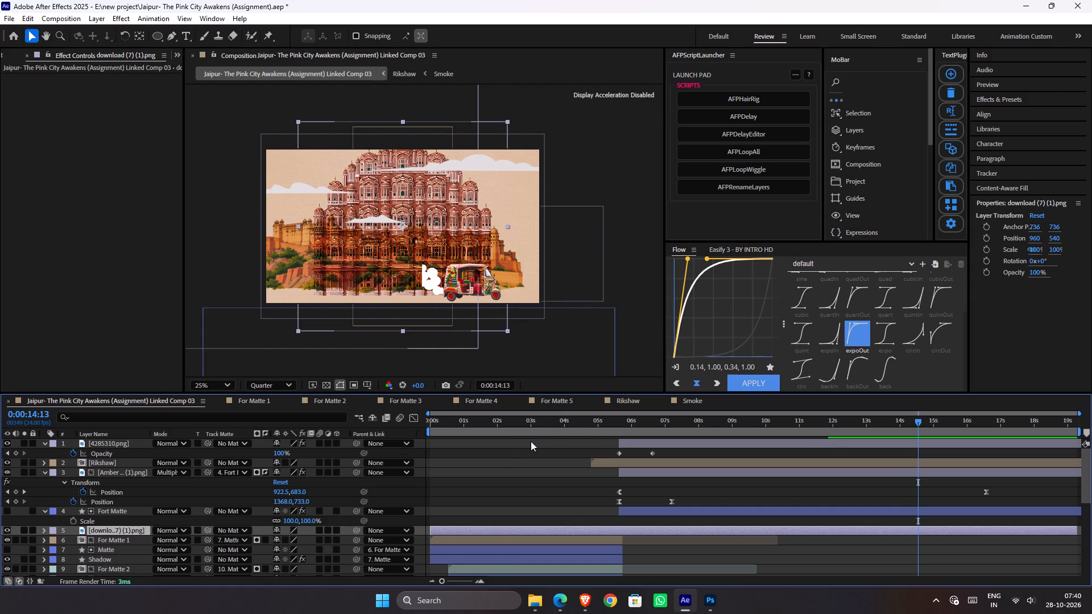
# Preview the fort sequence from the 5-second mark and check how the Hawa Mahal layer sits behind the fort.
pyautogui.moveTo(604, 425); pyautogui.dragTo(589, 421)
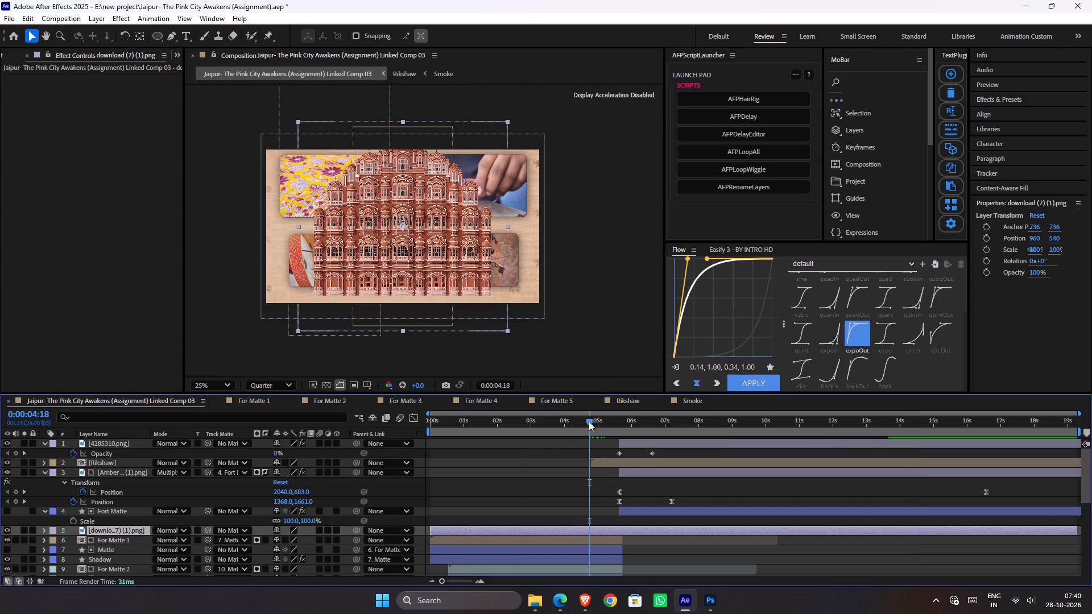
pyautogui.moveTo(652, 433); pyautogui.dragTo(885, 441)
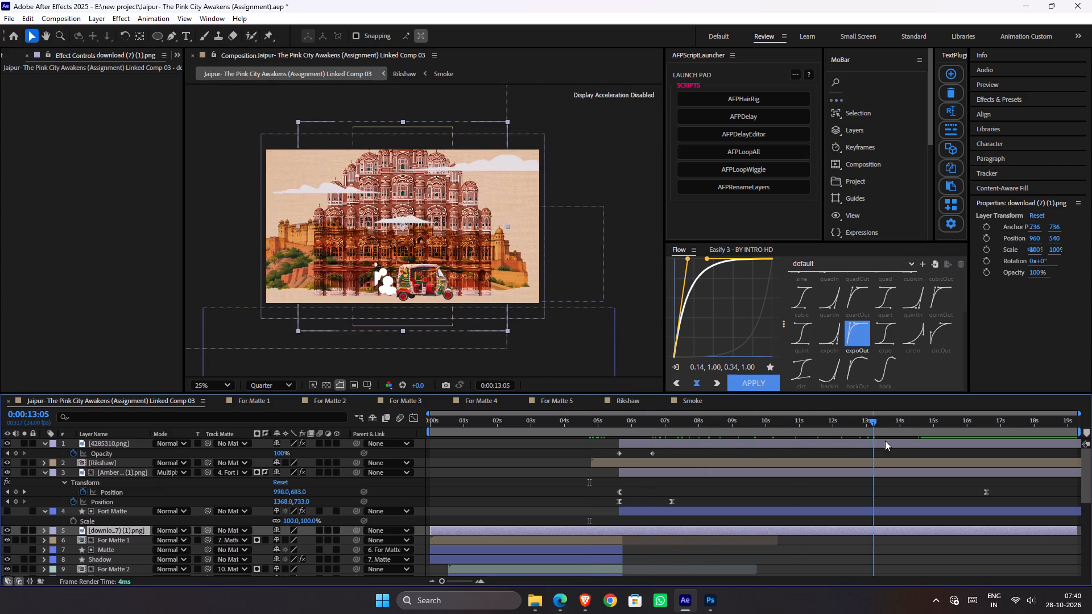
pyautogui.moveTo(885, 441); pyautogui.dragTo(886, 441)
pyautogui.click(137, 528)
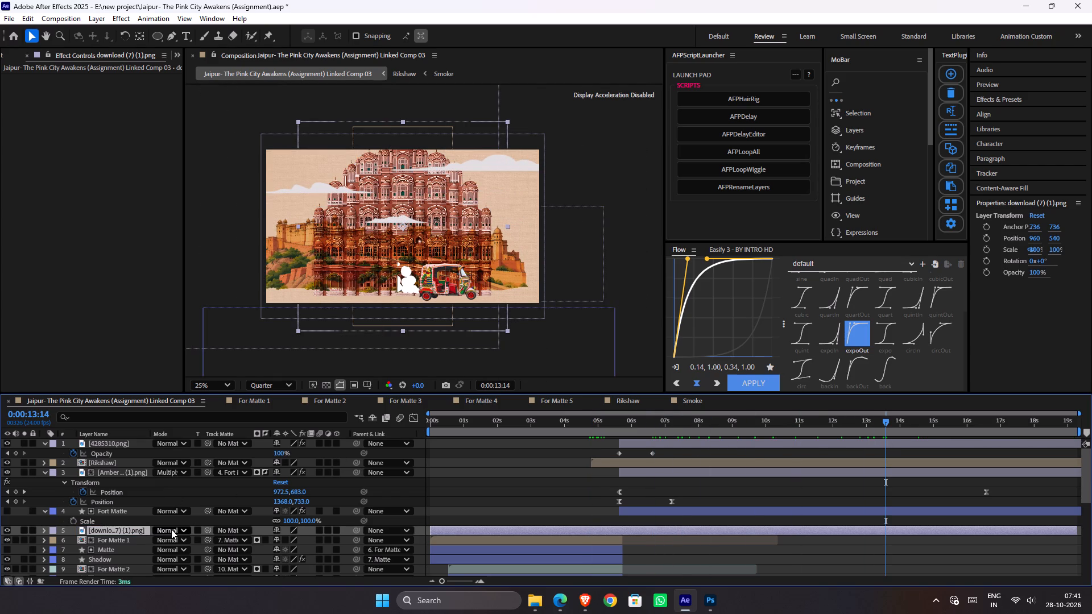
pyautogui.moveTo(138, 530); pyautogui.dragTo(133, 512)
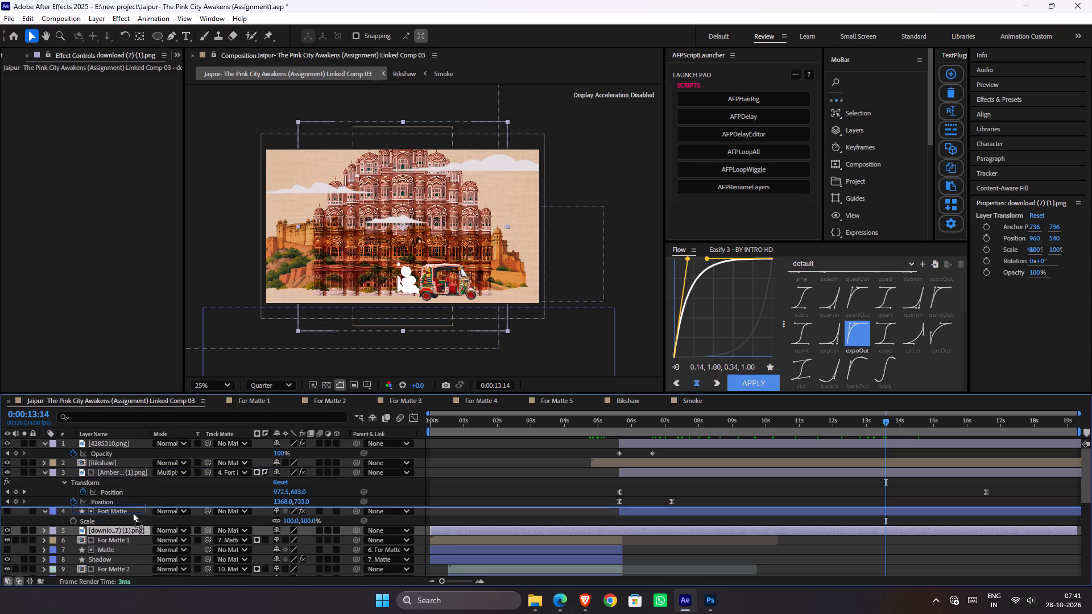
pyautogui.moveTo(133, 512); pyautogui.dragTo(133, 531)
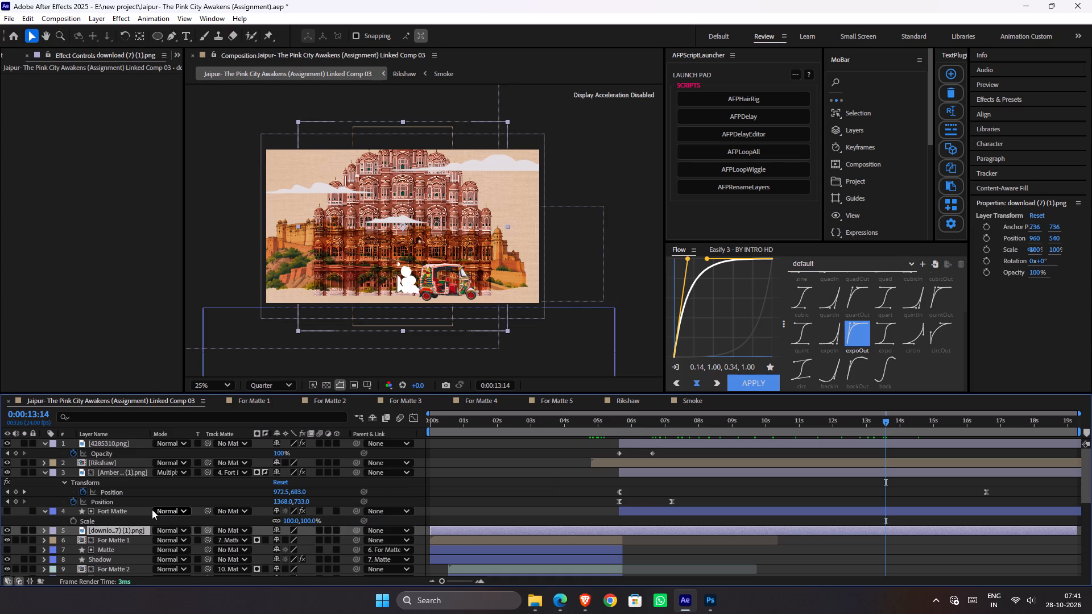
pyautogui.moveTo(618, 421); pyautogui.dragTo(598, 414)
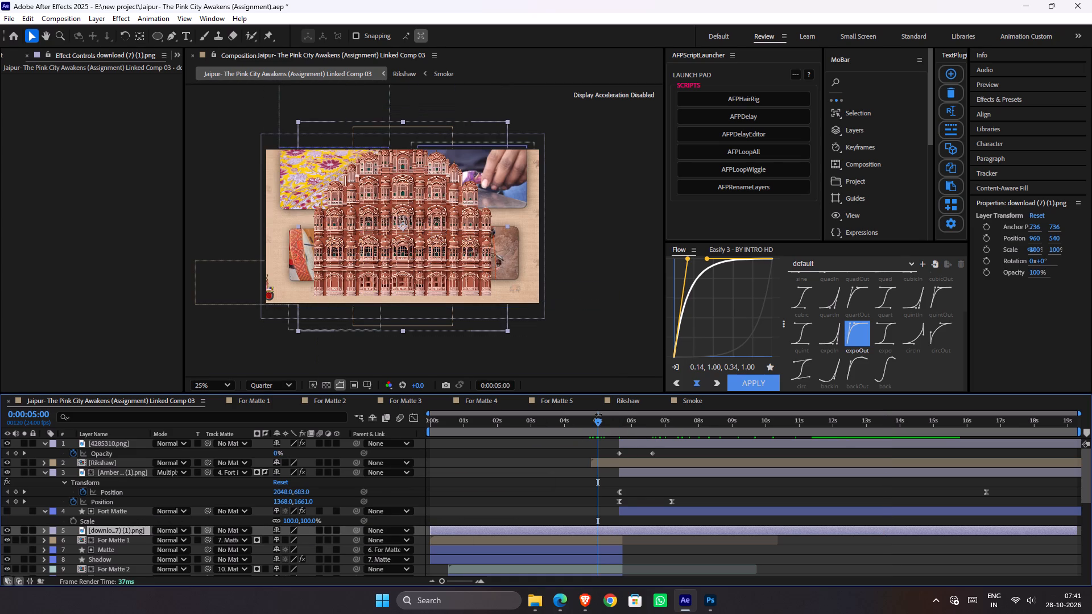
pyautogui.press('space')
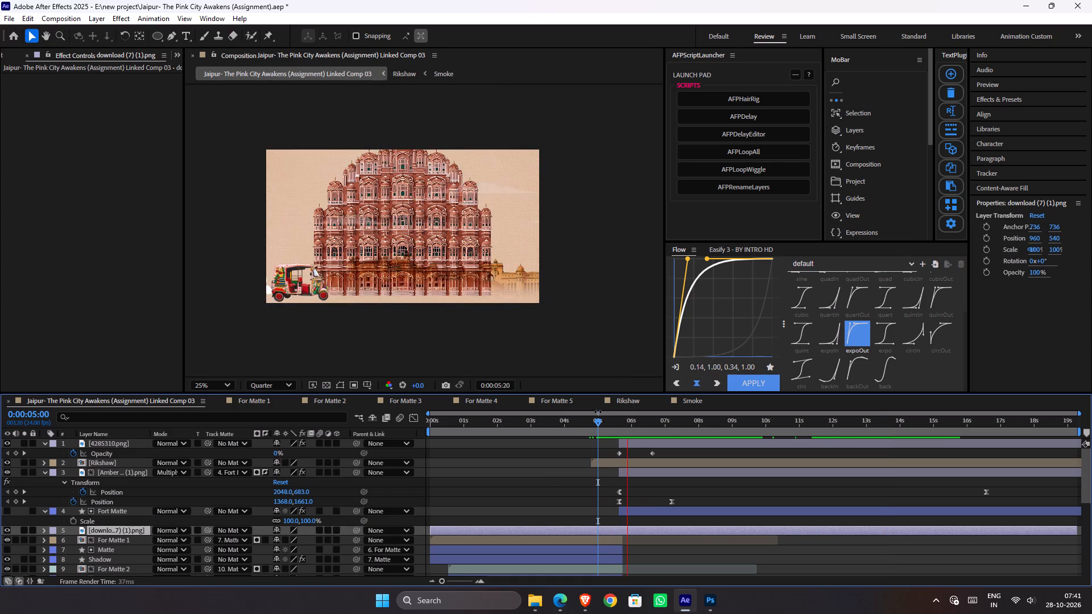
pyautogui.press('space')
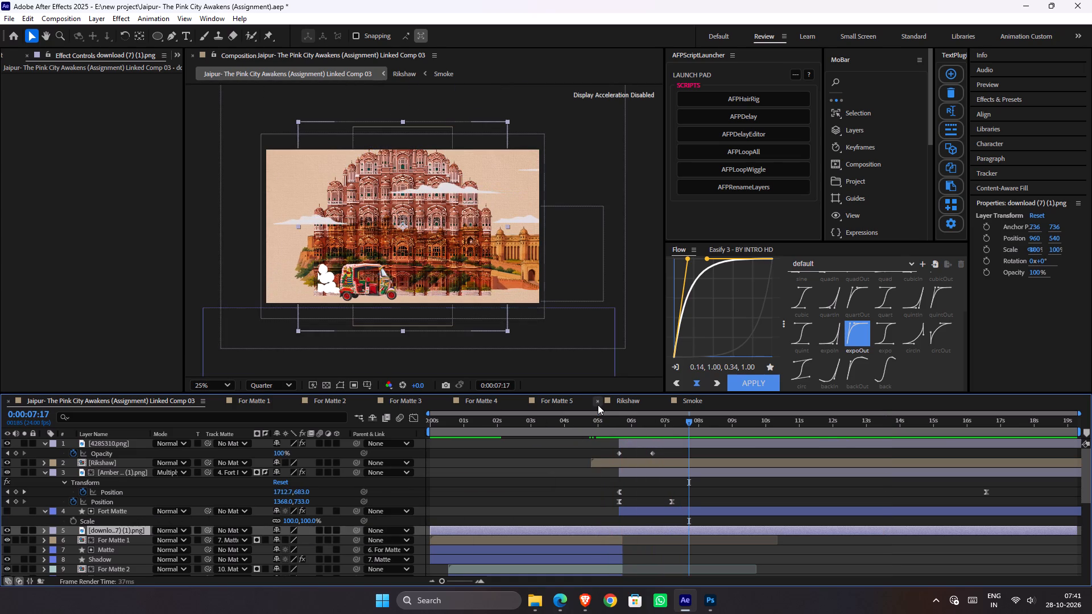
# Save the Jaipur project.
pyautogui.hotkey('ctrl', 's')
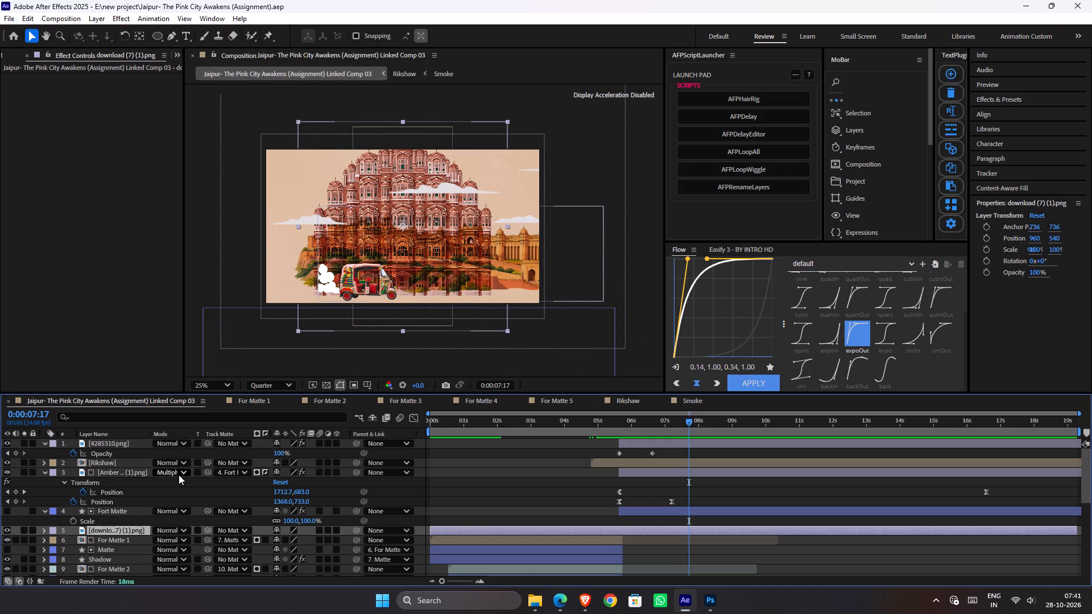
# Set the Amber Fort Panorama layer's blending mode to Normal.
pyautogui.click(179, 475)
pyautogui.click(216, 81)
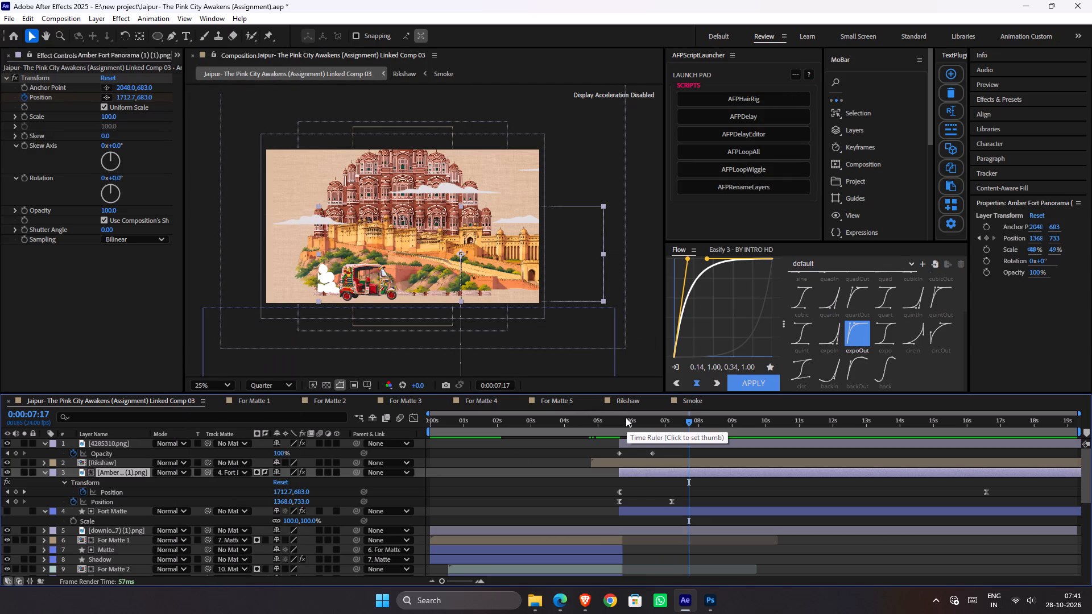
# Apply the Texturize effect to the Amber Fort Panorama layer and choose Texturelabs_Paper_230L.jpg as its texture layer.
pyautogui.hotkey('ctrl', 'space')
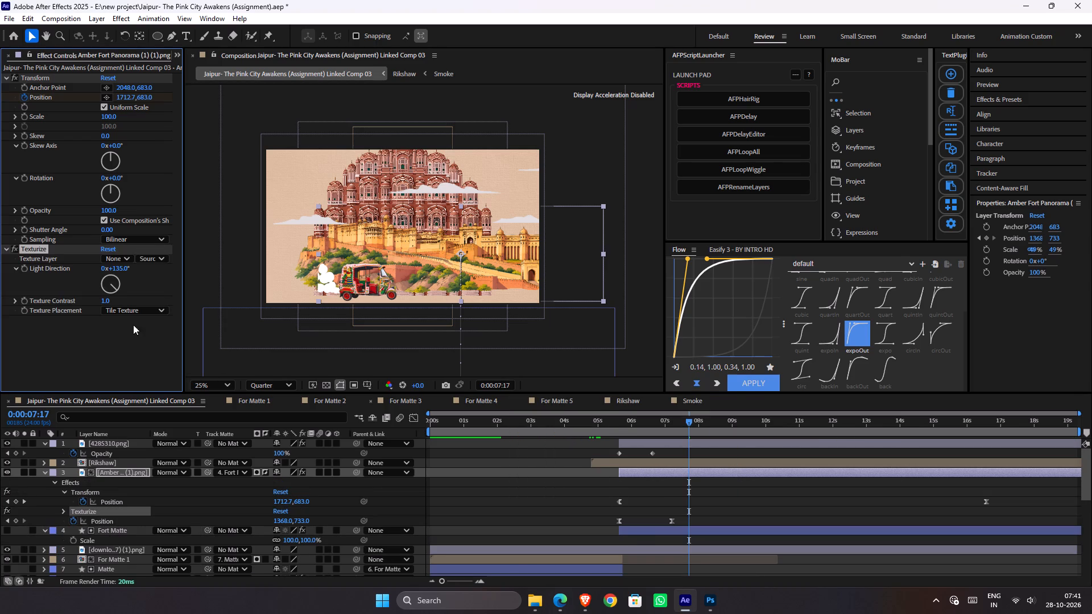
pyautogui.keyDown('ctrl'); pyautogui.click(126, 260); pyautogui.keyUp('ctrl')
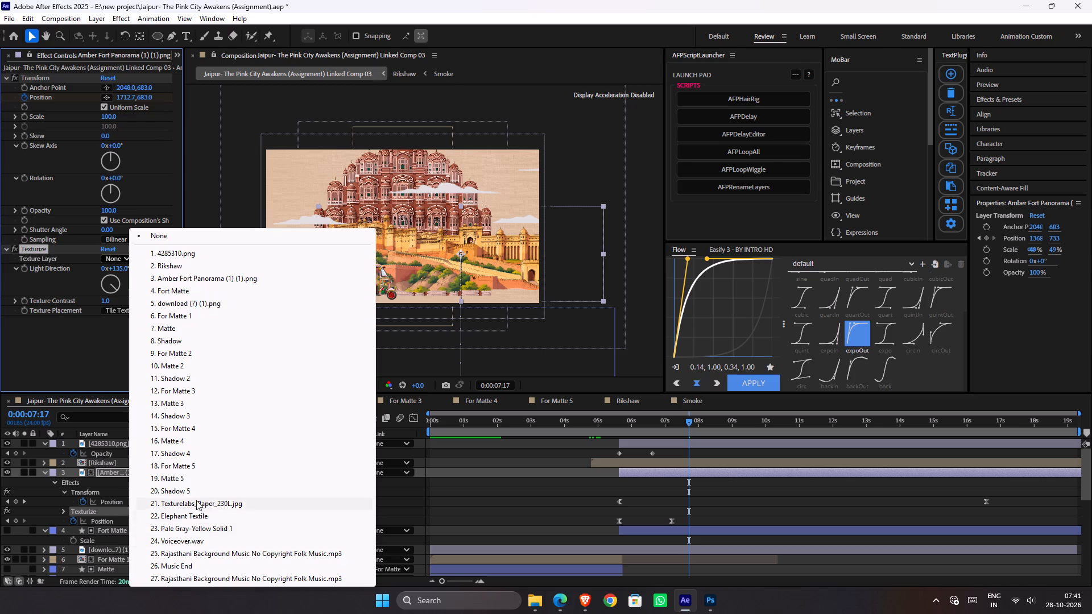
pyautogui.keyDown('ctrl'); pyautogui.click(216, 504); pyautogui.keyUp('ctrl')
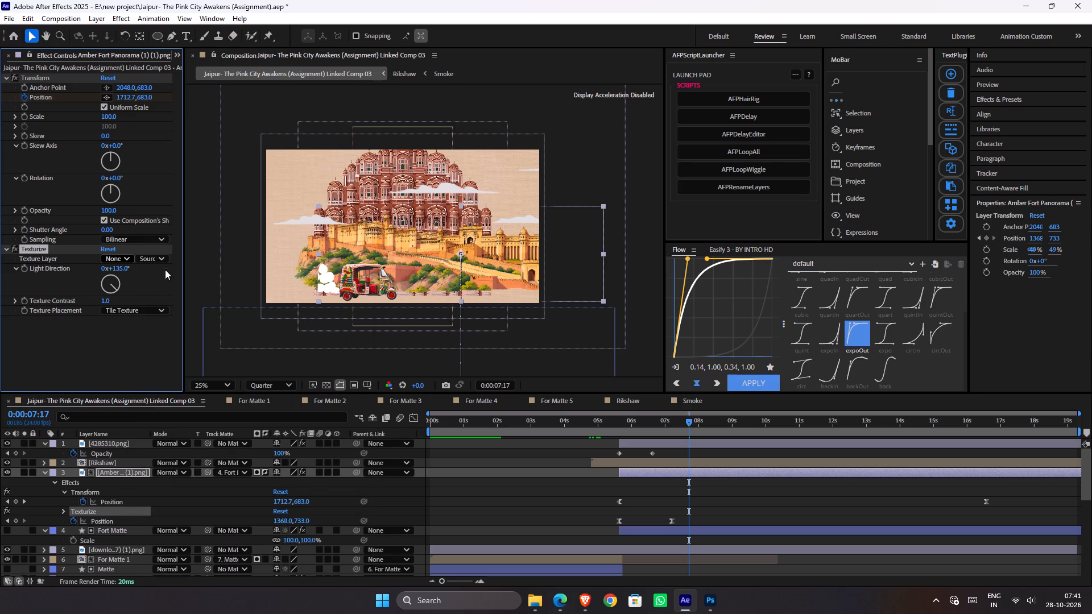
# Set the source of the Texturize effect's texture layer to Masks on the Amber Fort Panorama layer.
pyautogui.keyDown('ctrl'); pyautogui.click(163, 255); pyautogui.keyUp('ctrl')
pyautogui.keyDown('ctrl'); pyautogui.click(164, 289); pyautogui.keyUp('ctrl')
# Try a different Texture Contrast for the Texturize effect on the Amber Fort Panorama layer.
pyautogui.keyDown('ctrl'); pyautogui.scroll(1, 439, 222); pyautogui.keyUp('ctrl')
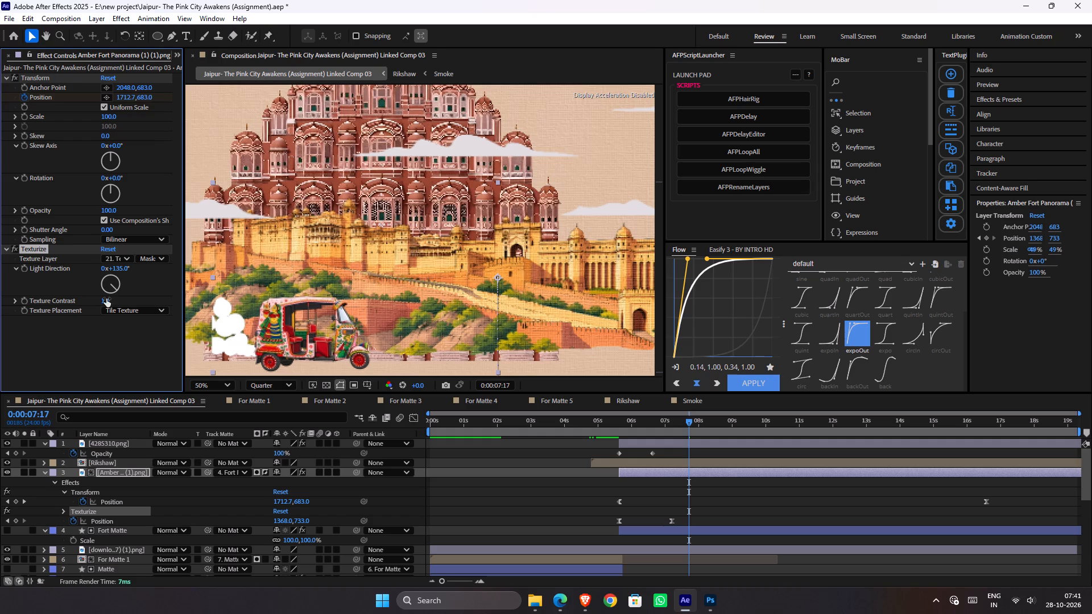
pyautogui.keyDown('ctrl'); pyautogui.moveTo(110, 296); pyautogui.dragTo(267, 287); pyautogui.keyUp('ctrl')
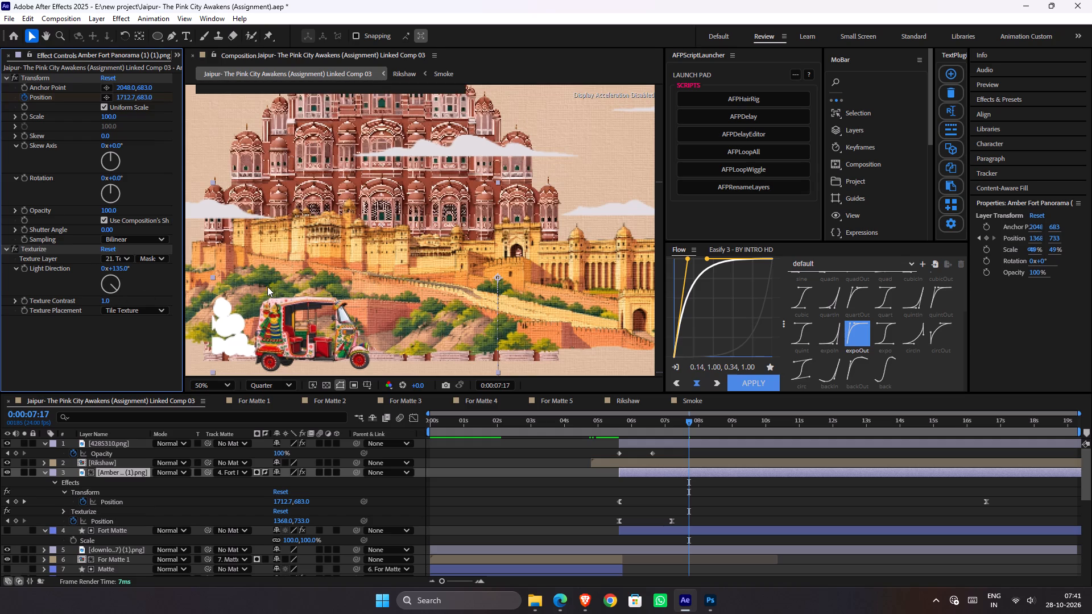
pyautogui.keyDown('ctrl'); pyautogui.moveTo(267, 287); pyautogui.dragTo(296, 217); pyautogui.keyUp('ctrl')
# Preview the composition from 0:00:07:17 to check the textured fort together with the Hawa Mahal cutout.
pyautogui.keyDown('ctrl'); pyautogui.scroll(-1, 550, 437); pyautogui.keyUp('ctrl')
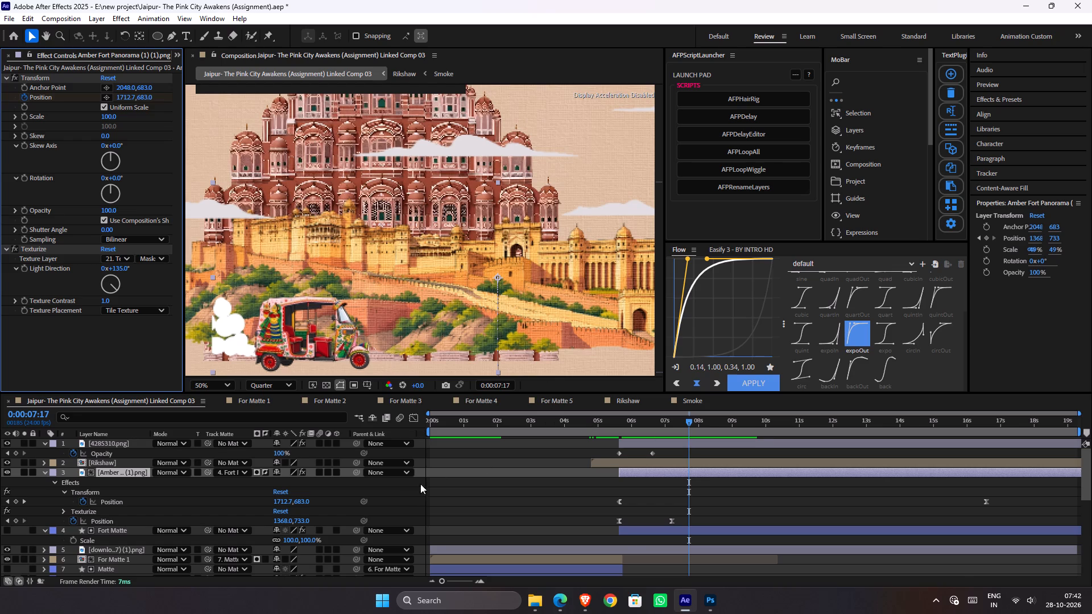
pyautogui.keyDown('ctrl'); pyautogui.scroll(2, 386, 525); pyautogui.keyUp('ctrl')
pyautogui.press('space')
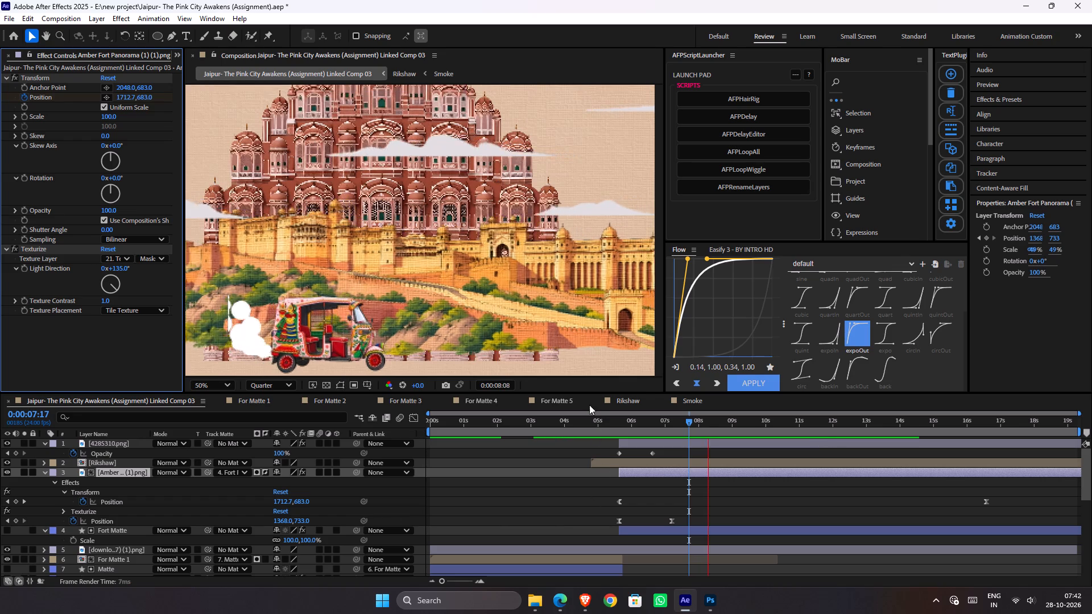
pyautogui.keyDown('ctrl'); pyautogui.scroll(-1, 463, 294); pyautogui.keyUp('ctrl')
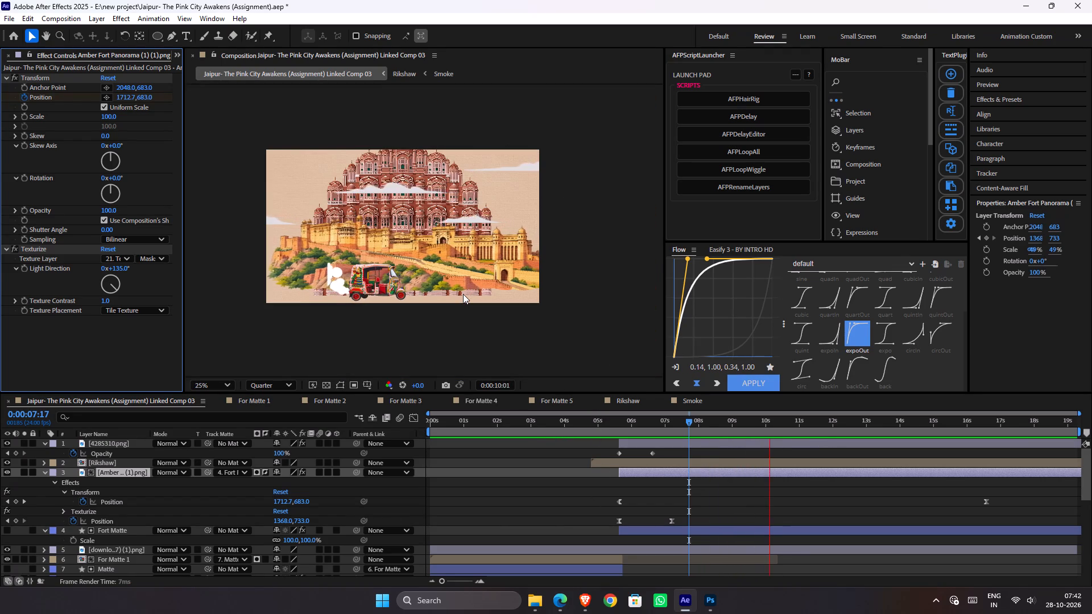
pyautogui.press('space')
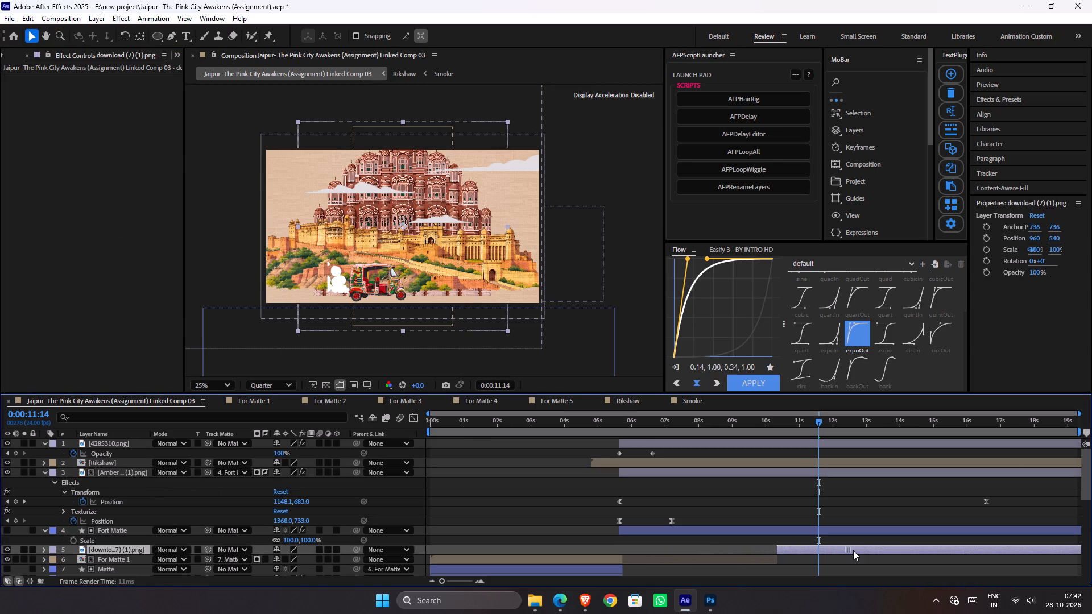
# At 0:00:17:00, lower the Hawa Mahal layer, centre it horizontally in the composition, and add a Position keyframe at 960, 600.
pyautogui.moveTo(842, 426); pyautogui.dragTo(991, 460)
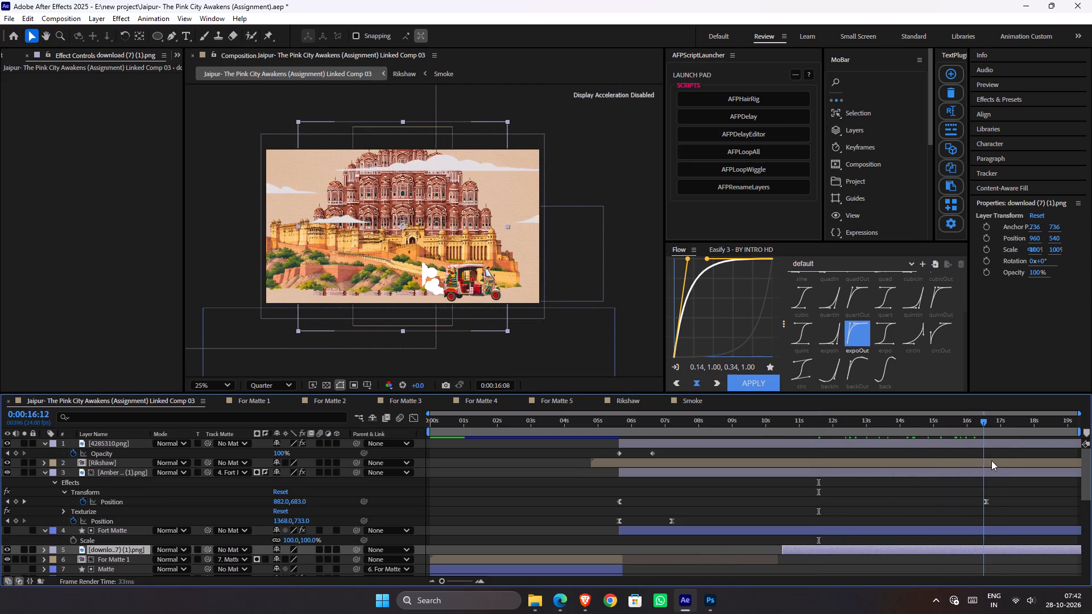
pyautogui.moveTo(991, 460); pyautogui.dragTo(1000, 462)
pyautogui.moveTo(442, 210); pyautogui.dragTo(454, 214)
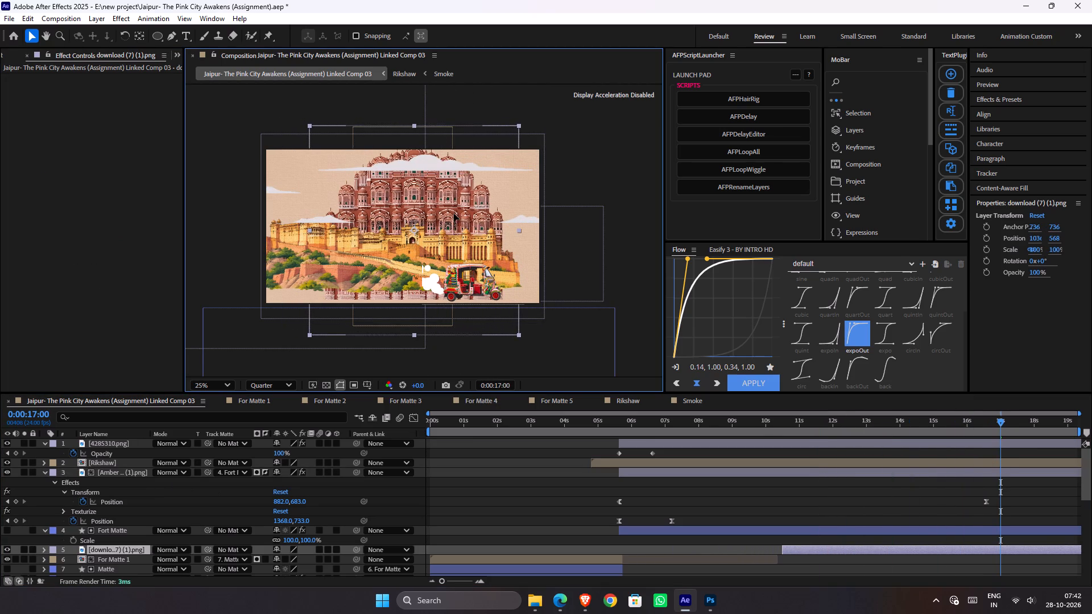
pyautogui.moveTo(454, 214); pyautogui.dragTo(442, 218)
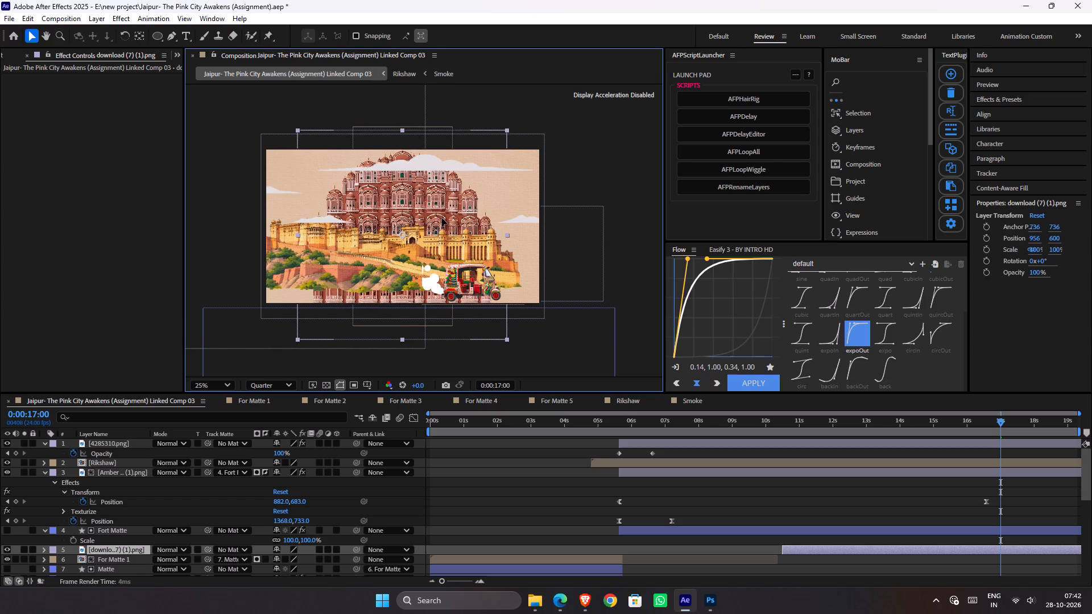
pyautogui.moveTo(442, 218); pyautogui.dragTo(448, 227)
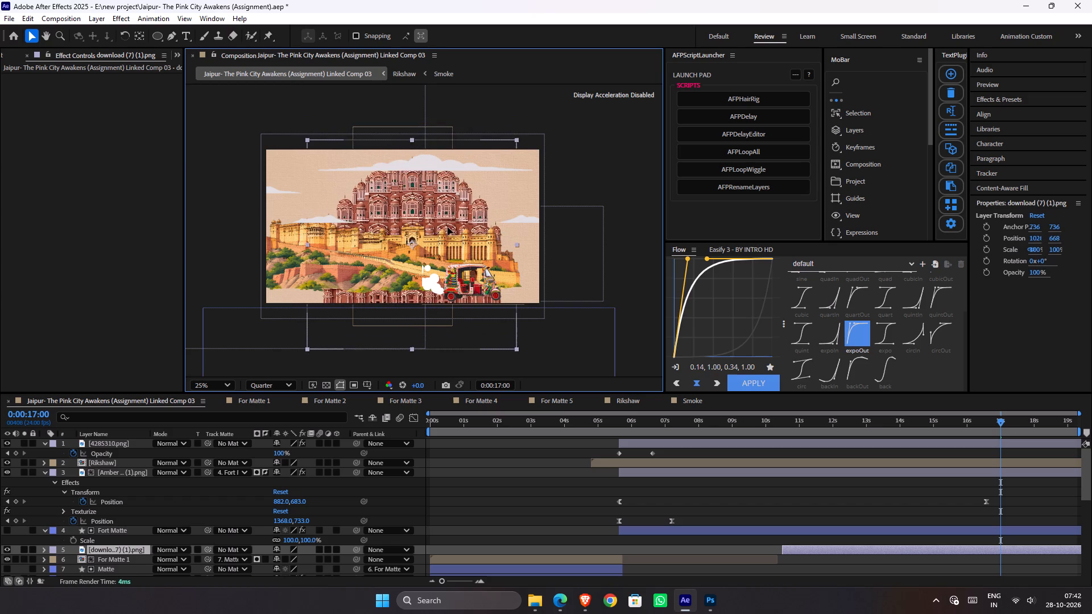
pyautogui.moveTo(448, 227); pyautogui.dragTo(445, 218)
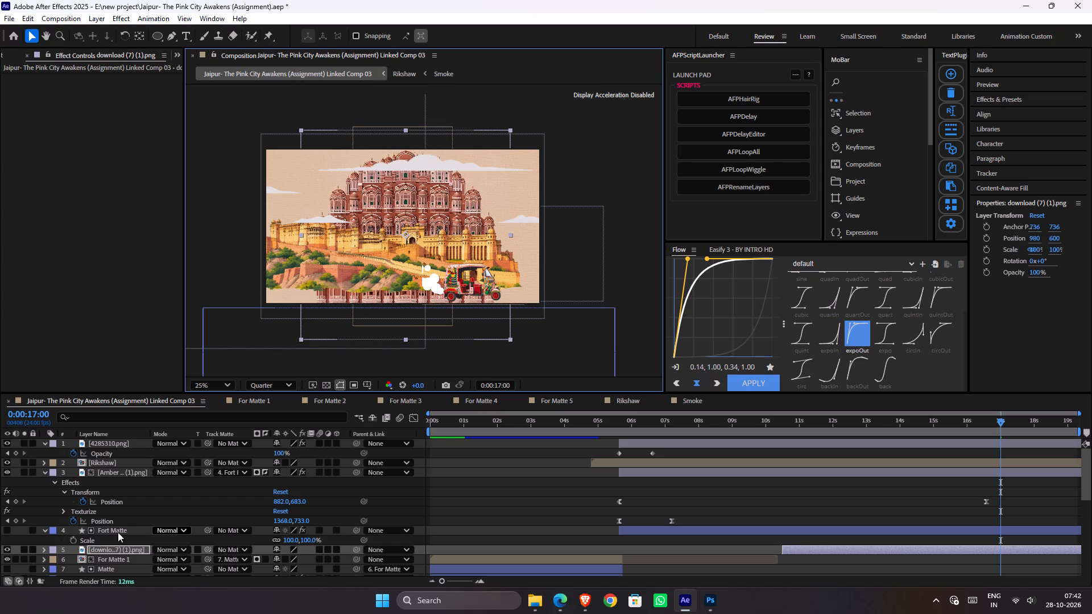
pyautogui.click(976, 119)
pyautogui.click(997, 146)
pyautogui.press('p')
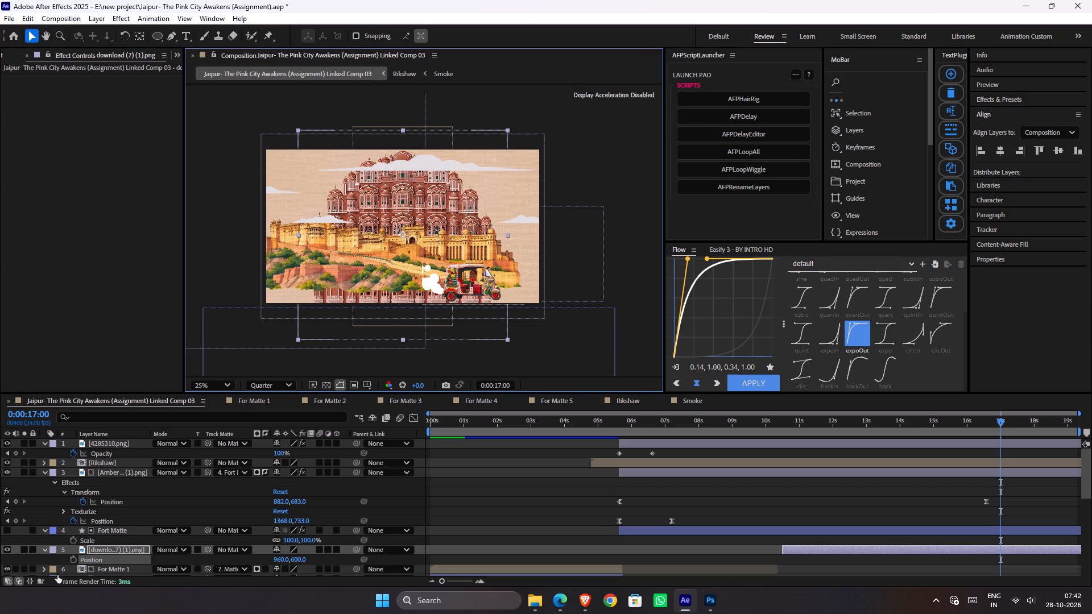
pyautogui.click(75, 563)
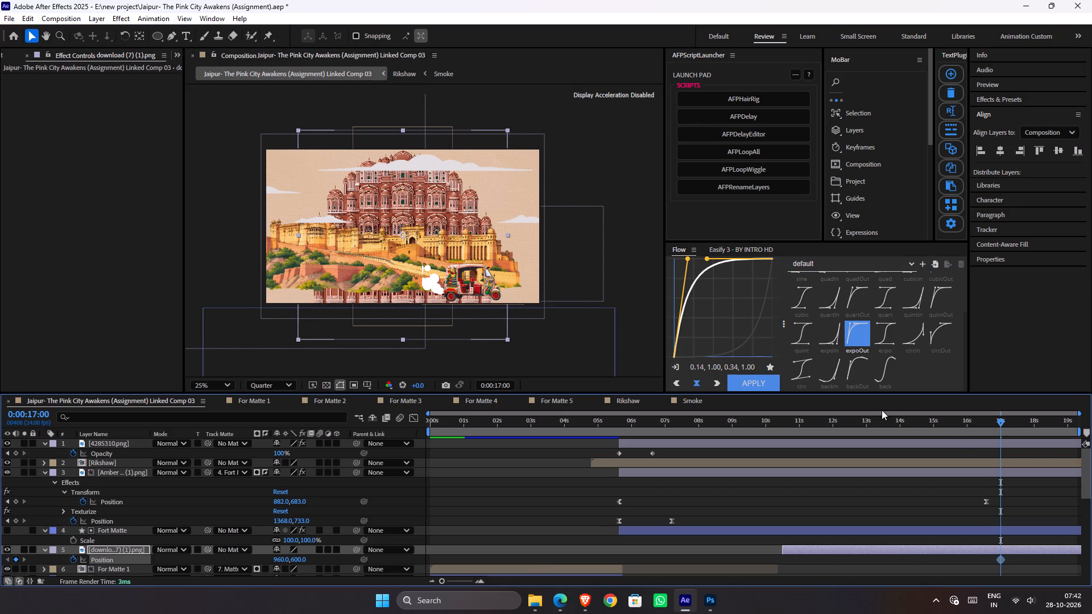
# At the Hawa Mahal layer's start, 0:00:10:12, keyframe its Position at 2666, 600 so it begins outside the frame.
pyautogui.moveTo(878, 420); pyautogui.dragTo(808, 433)
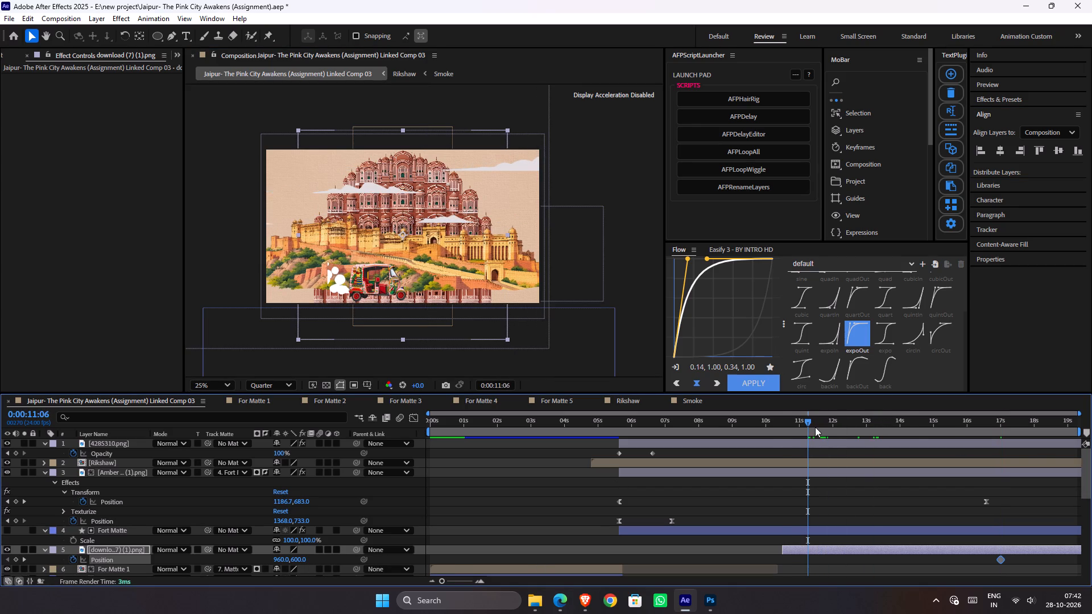
pyautogui.press('i')
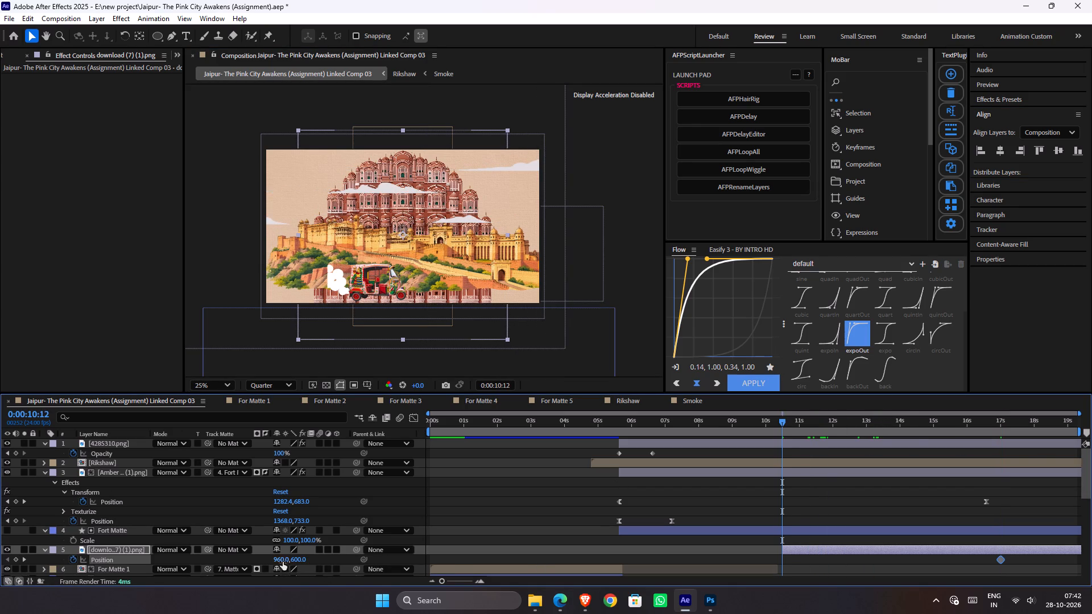
pyautogui.moveTo(283, 562); pyautogui.dragTo(1091, 518)
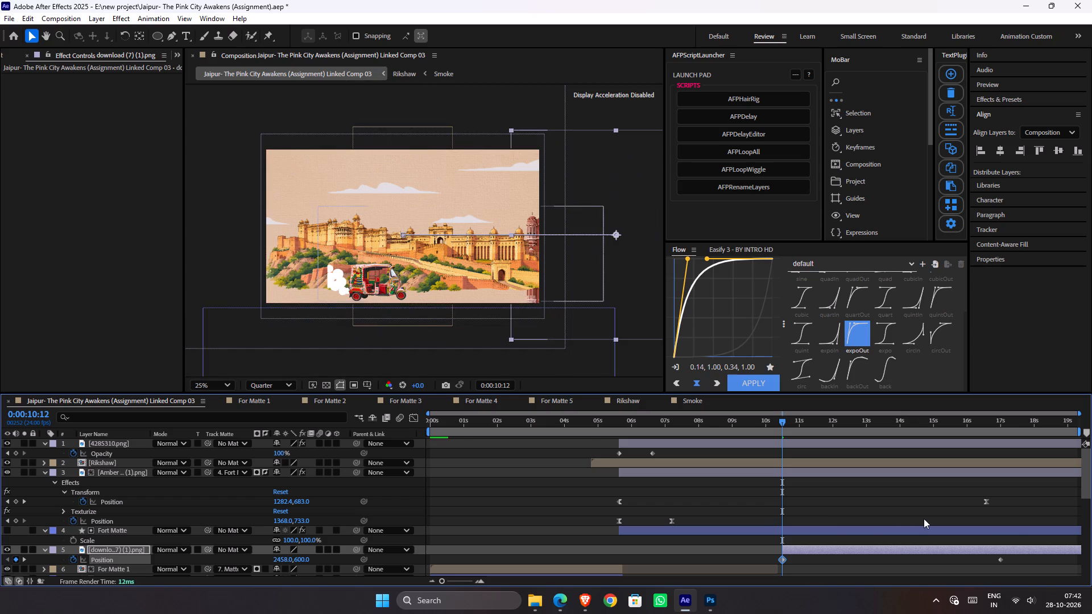
pyautogui.moveTo(288, 559); pyautogui.dragTo(414, 552)
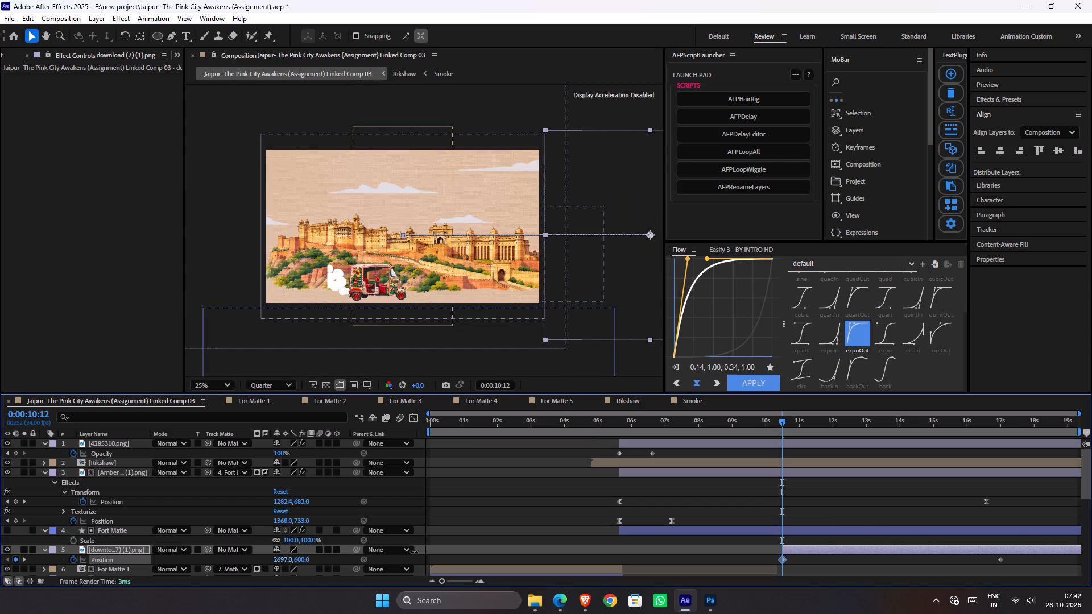
pyautogui.moveTo(414, 552); pyautogui.dragTo(399, 552)
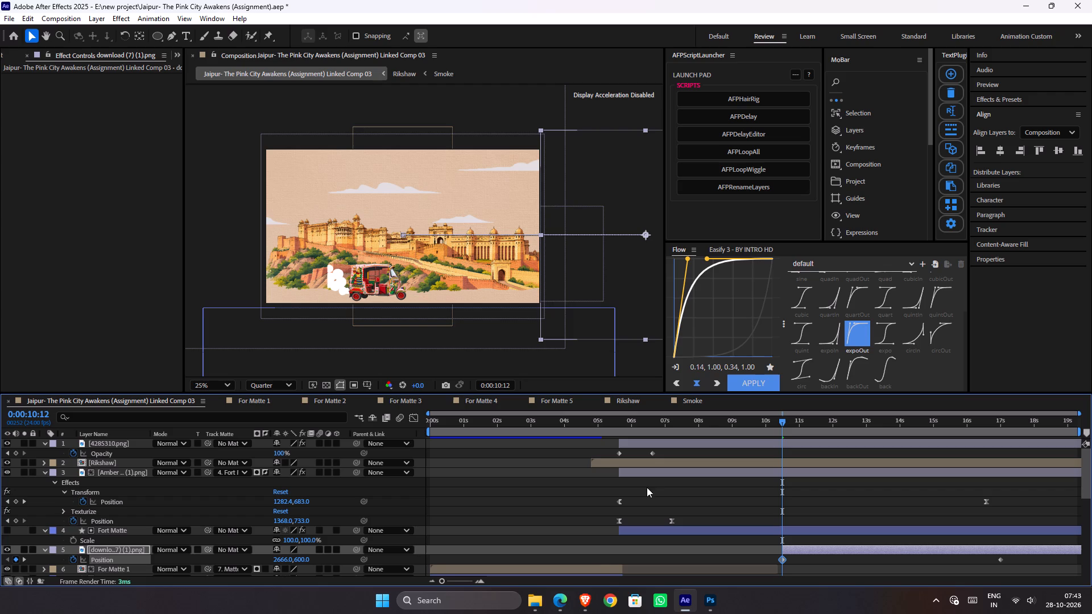
# Preview the Hawa Mahal layer's slide-in animation from 0:00:10:12.
pyautogui.press('space')
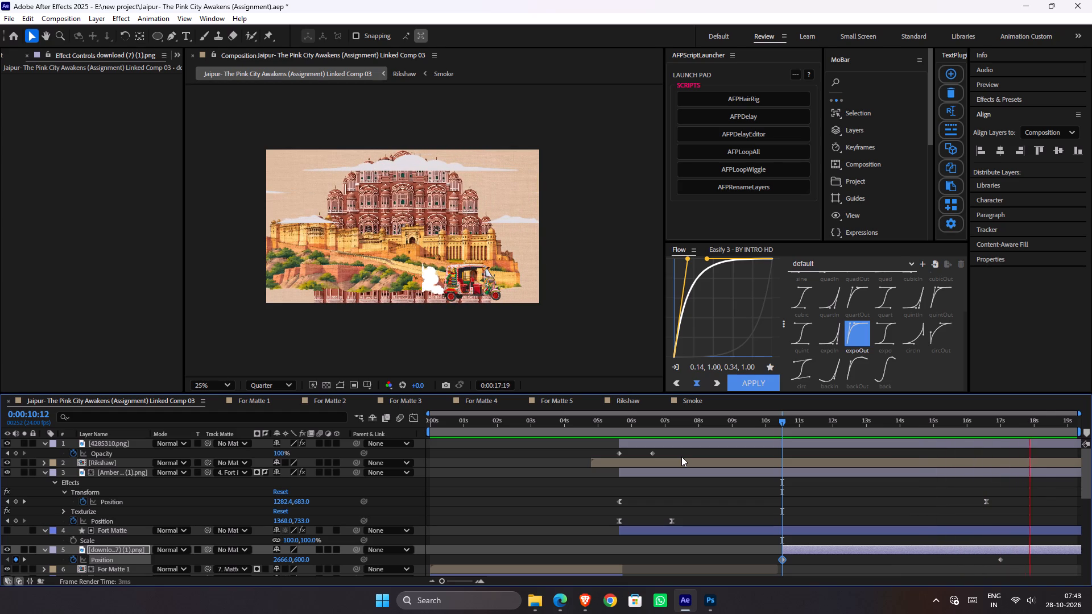
pyautogui.press('space')
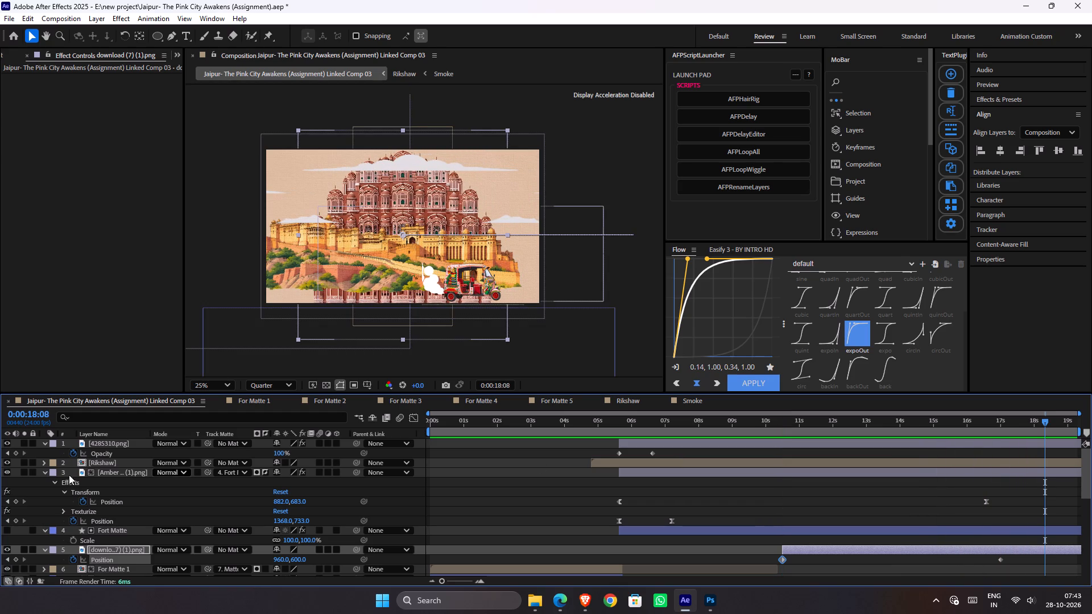
# Hide the Hawa Mahal layer, download (7) (1).png, in the main composition.
pyautogui.click(9, 549)
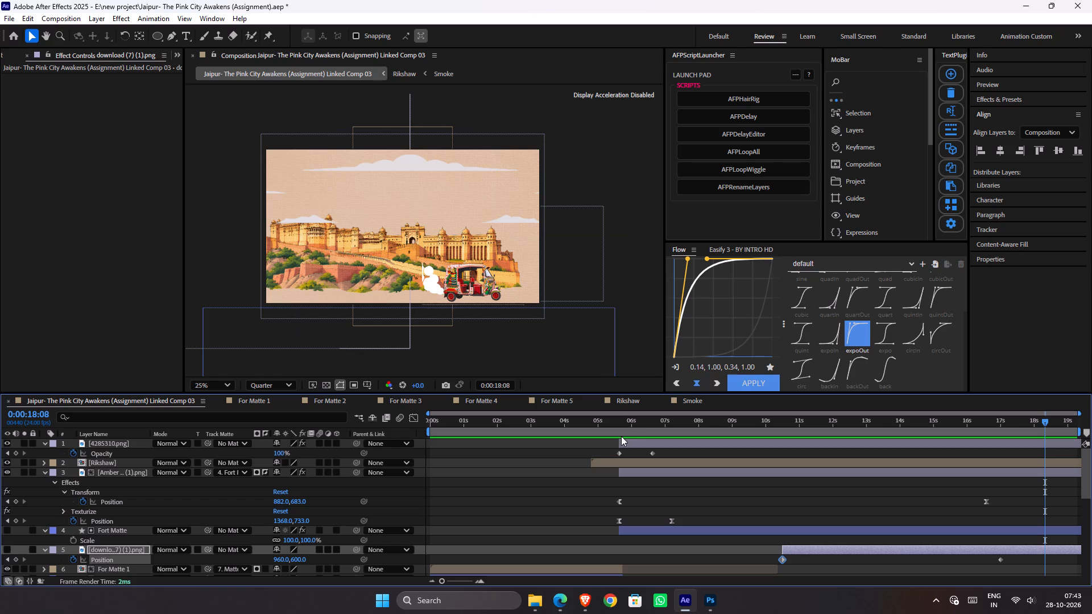
# Preview the fort and rickshaw sequence from 0:00:05:19 without the Hawa Mahal cutout.
pyautogui.moveTo(632, 430); pyautogui.dragTo(624, 428)
pyautogui.press('space')
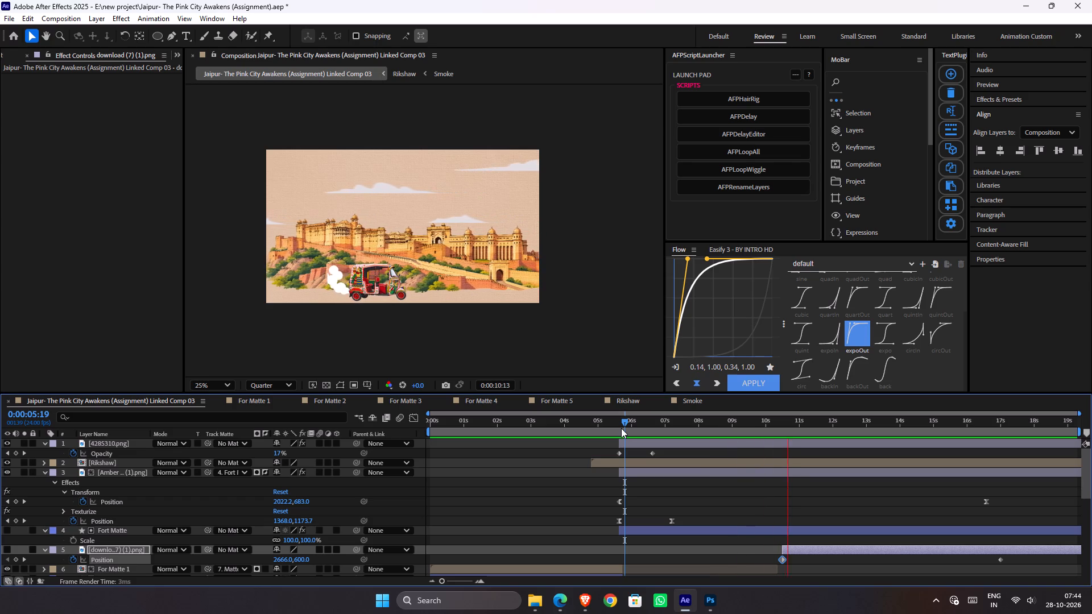
pyautogui.press('space')
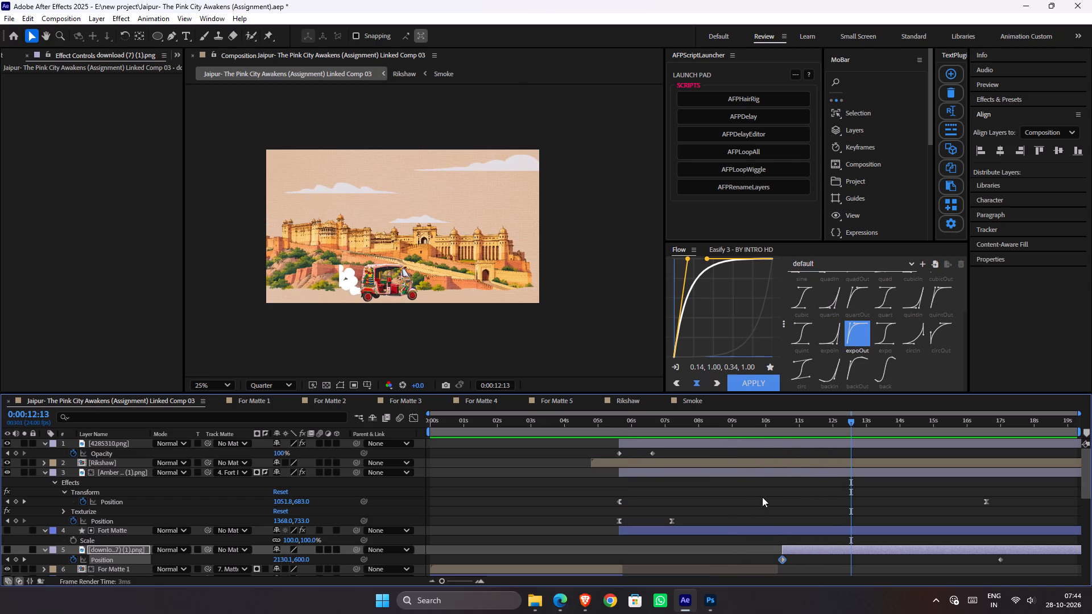
# Save the Jaipur project.
pyautogui.hotkey('ctrl', 's')
# Apply Easy Ease to the Hawa Mahal layer's first Position keyframe at 0:00:10:12.
pyautogui.keyDown('alt'); pyautogui.scroll(-7, 813, 542); pyautogui.keyUp('alt')
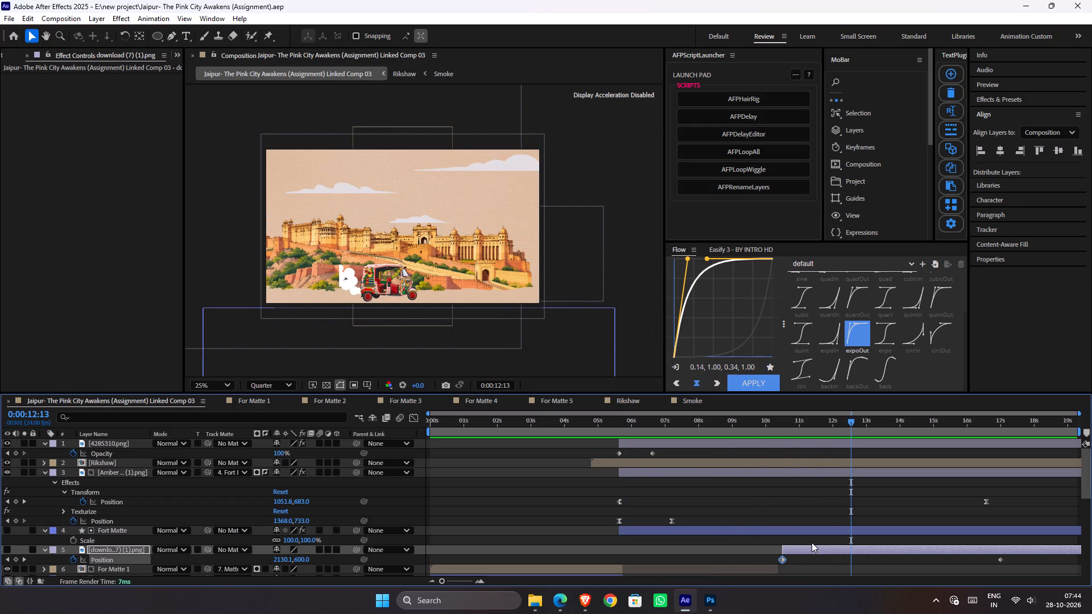
pyautogui.keyDown('alt'); pyautogui.scroll(-5, 812, 542); pyautogui.keyUp('alt')
pyautogui.press('F9')
pyautogui.press('F8')
pyautogui.press('Return')
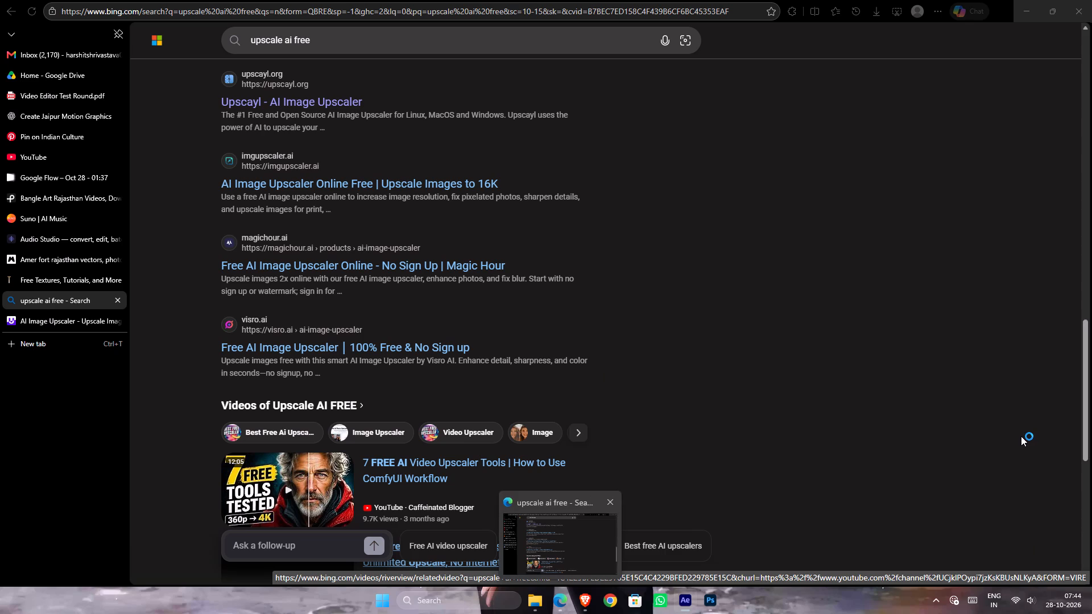
# Minimise the browser and close the Photoshop window holding download (7) (1).psd.
pyautogui.click(1025, 8)
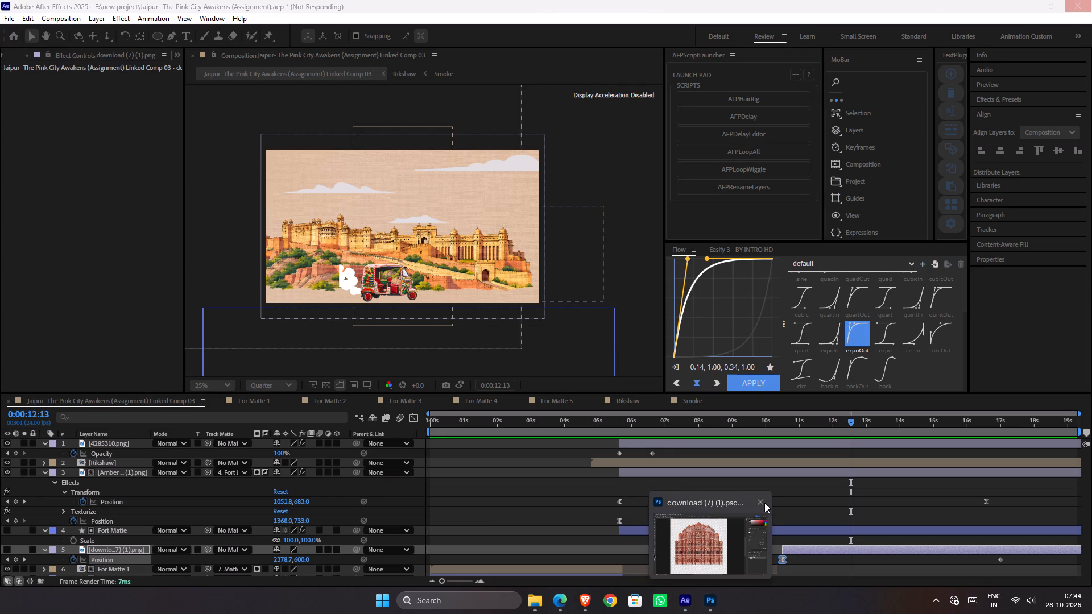
pyautogui.click(761, 503)
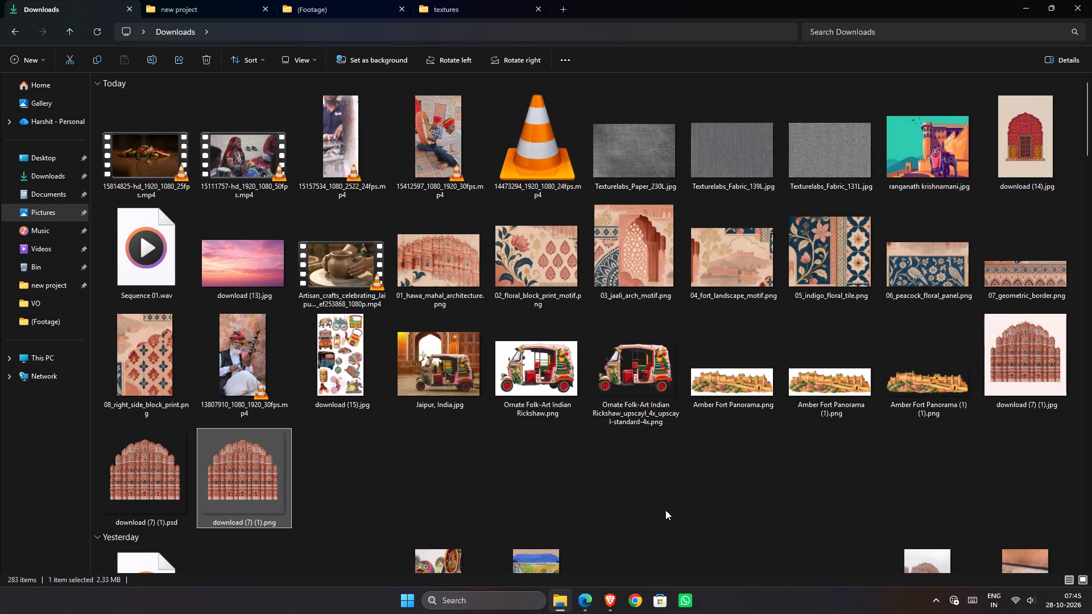
# Minimise the Downloads folder and both browser windows, and refresh the desktop.
pyautogui.click(1029, 1)
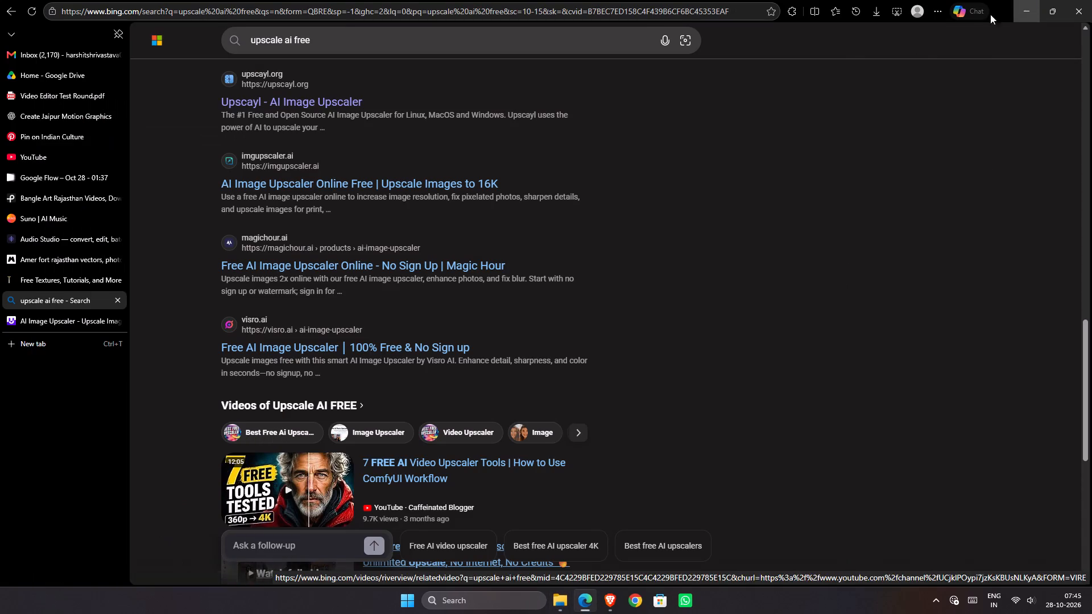
pyautogui.click(1019, 0)
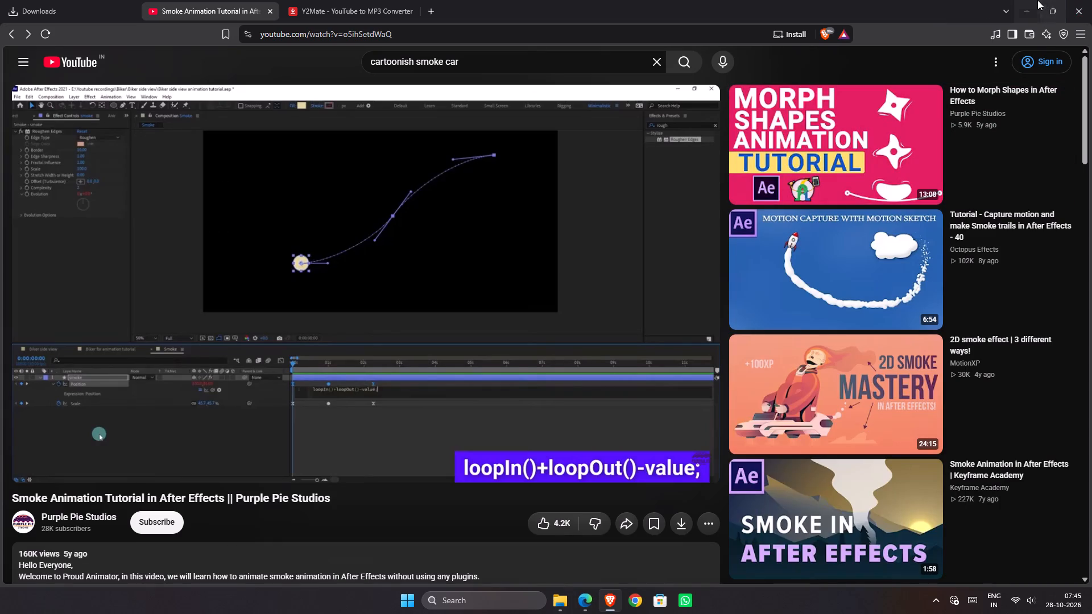
pyautogui.click(1034, 0)
pyautogui.rightClick(611, 184)
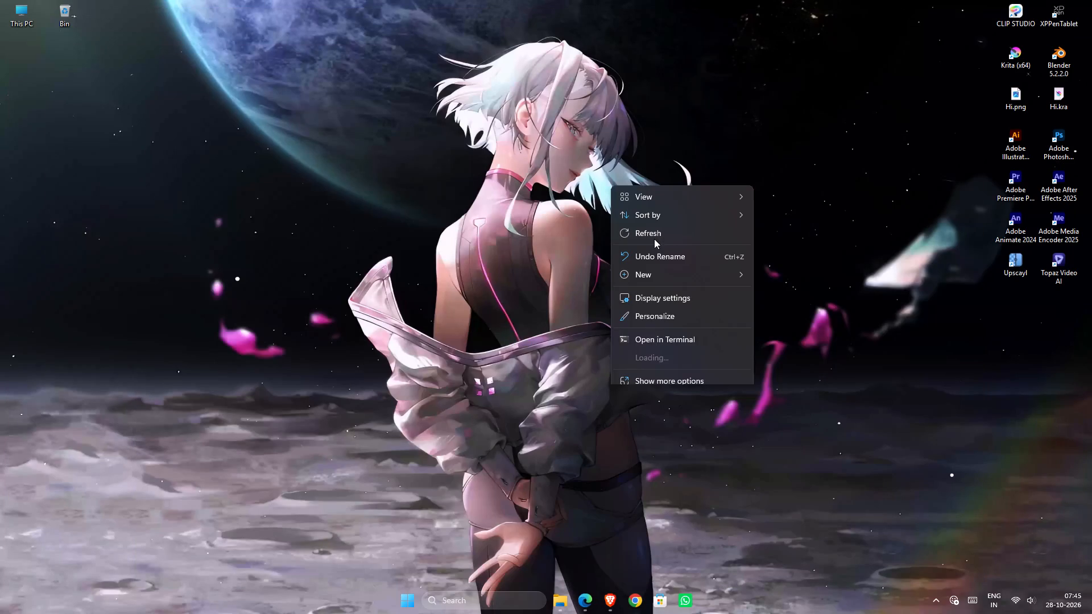
pyautogui.click(648, 235)
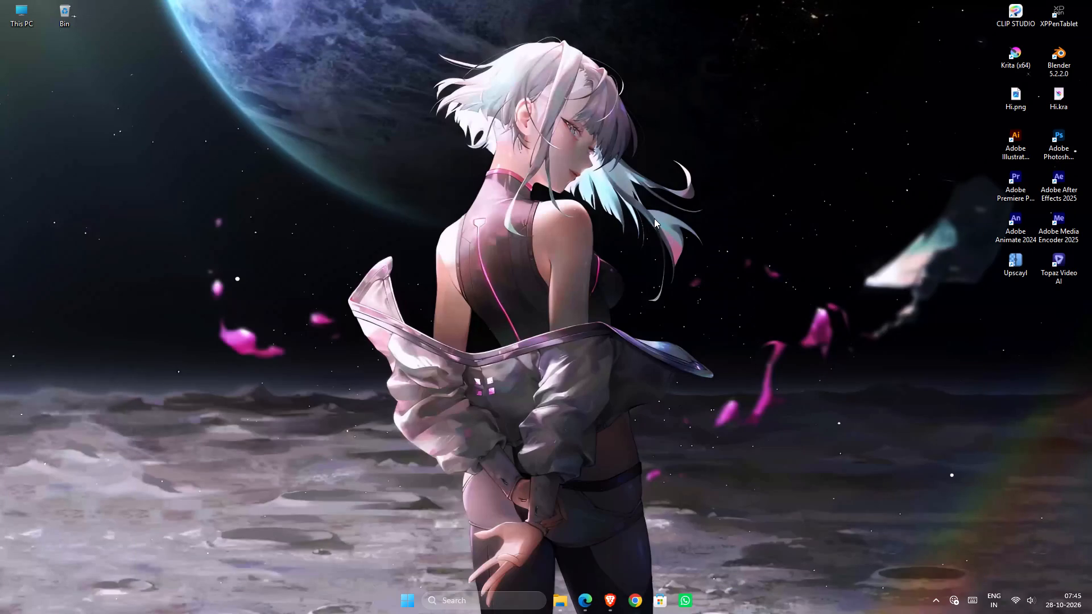